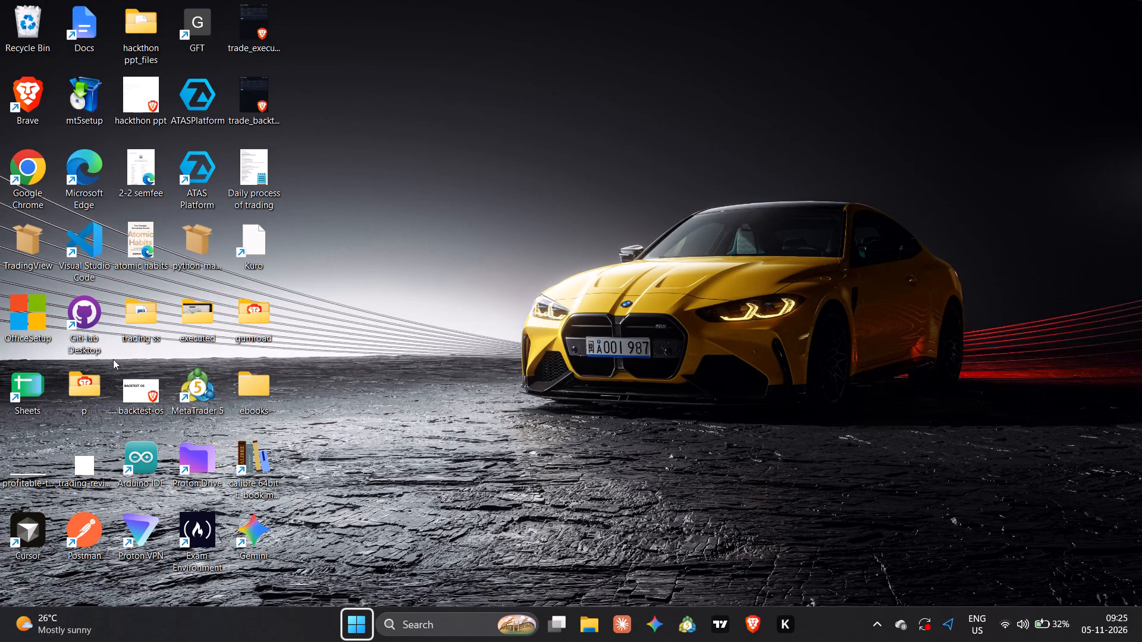
pyautogui.doubleClick(24, 392)
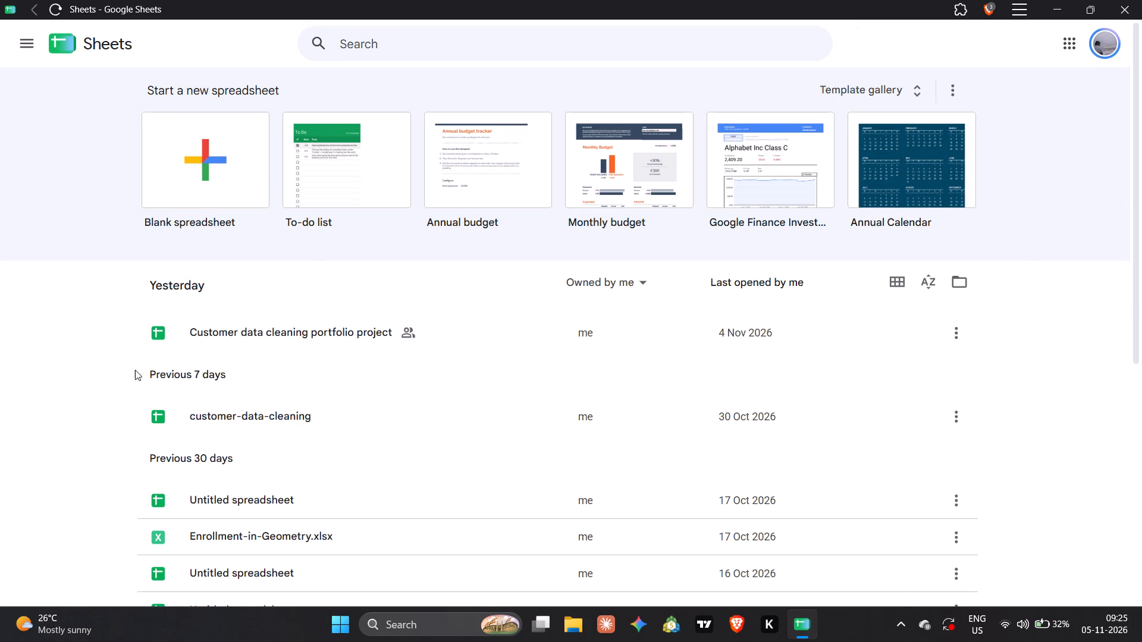
pyautogui.click(290, 319)
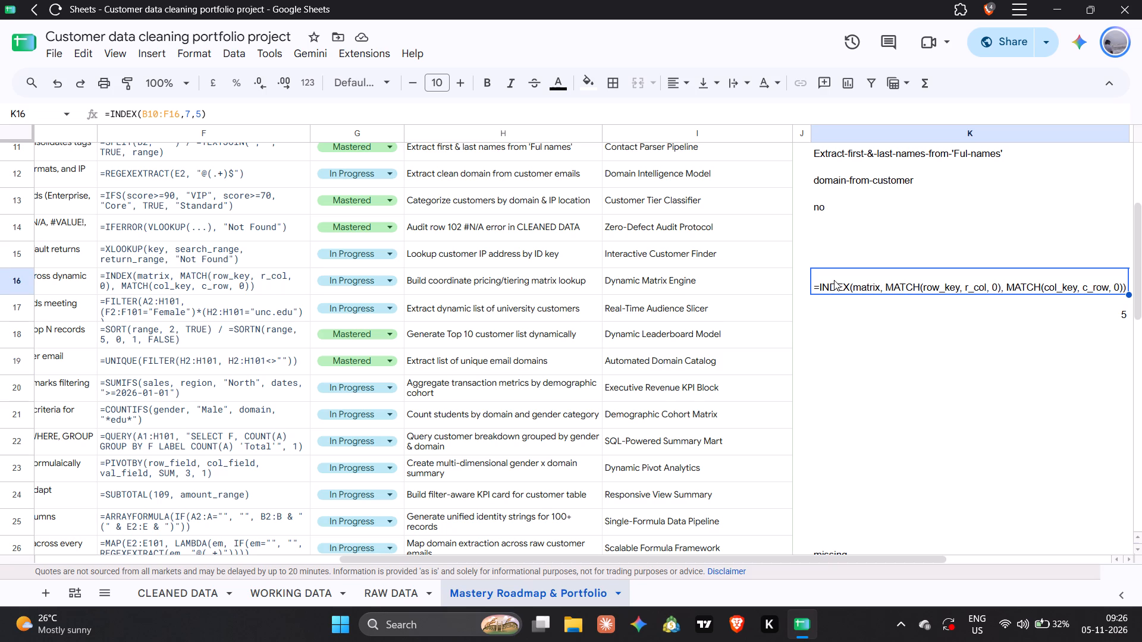
pyautogui.scroll(1, 635, 250)
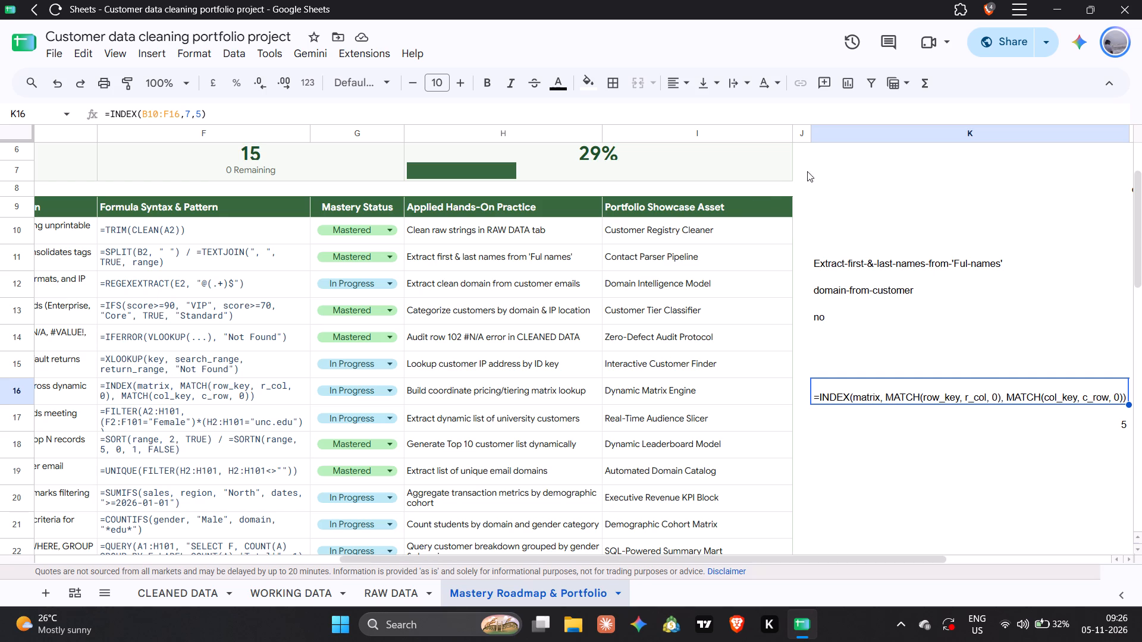
# Start a REGEXEXTRACT formula in cell K9 with F10 as its text argument.
pyautogui.click(833, 210)
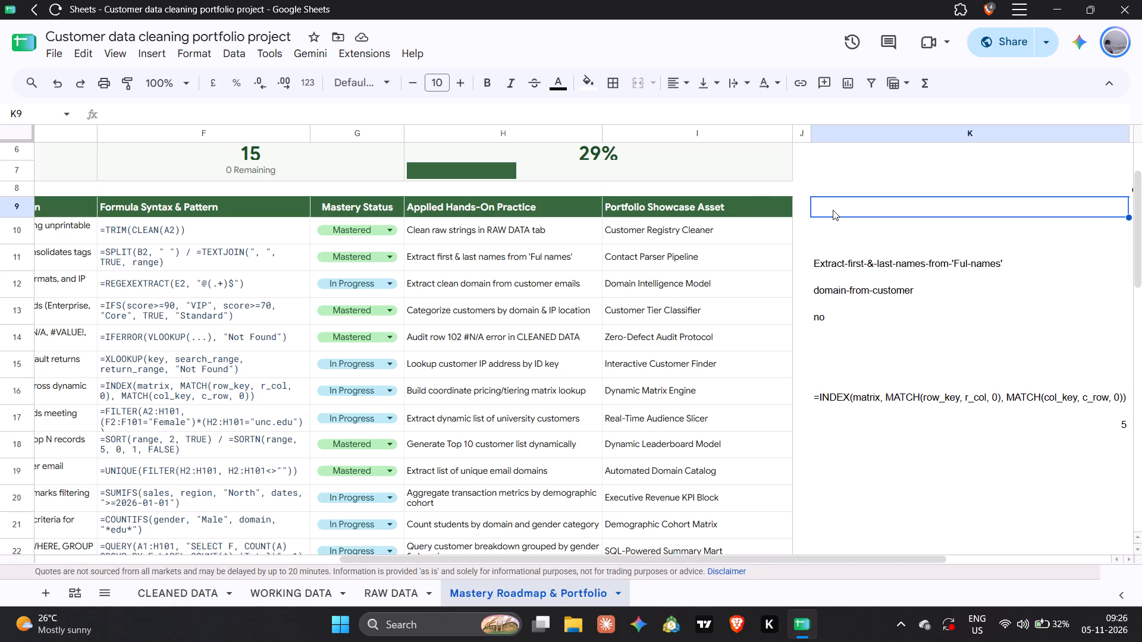
pyautogui.press('BackSpace')
pyautogui.press('=')
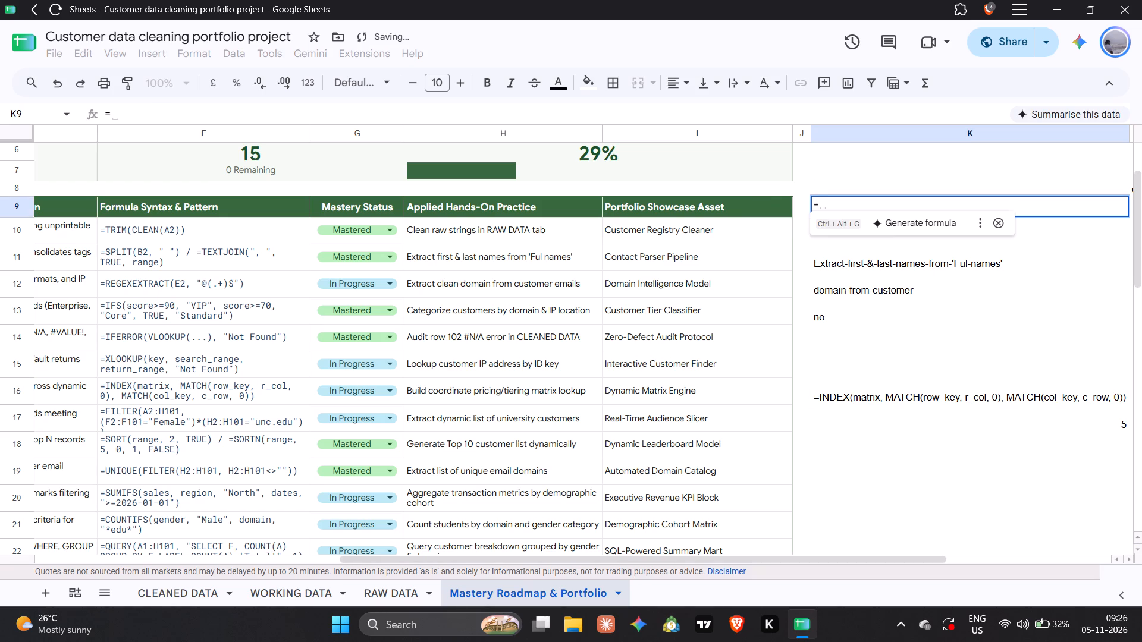
pyautogui.write('re')
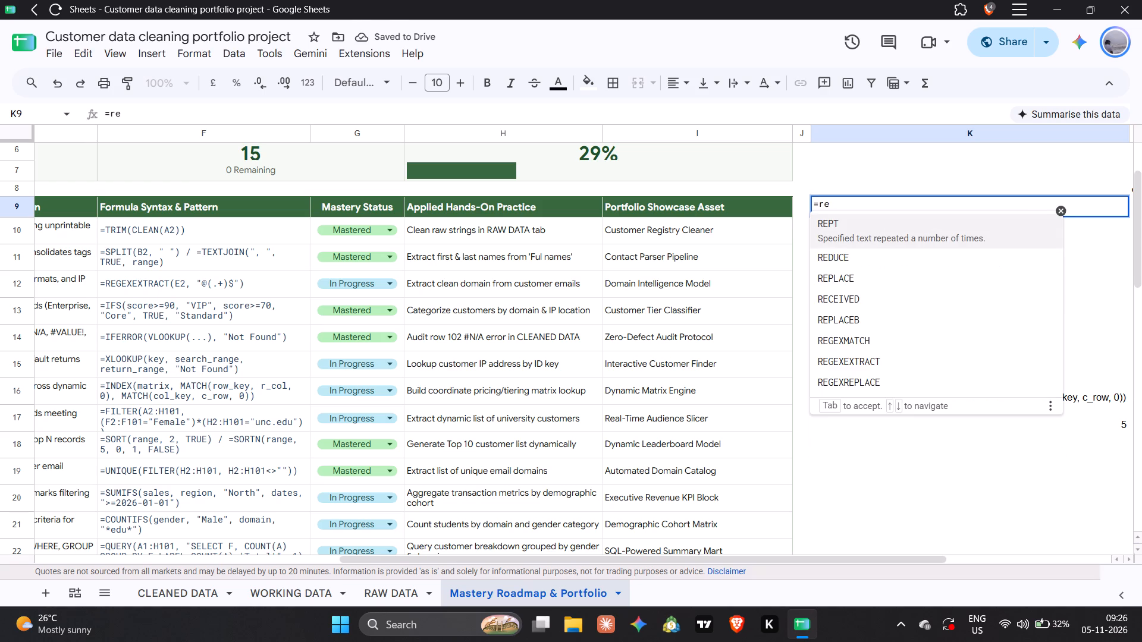
pyautogui.write('ge')
pyautogui.press('x')
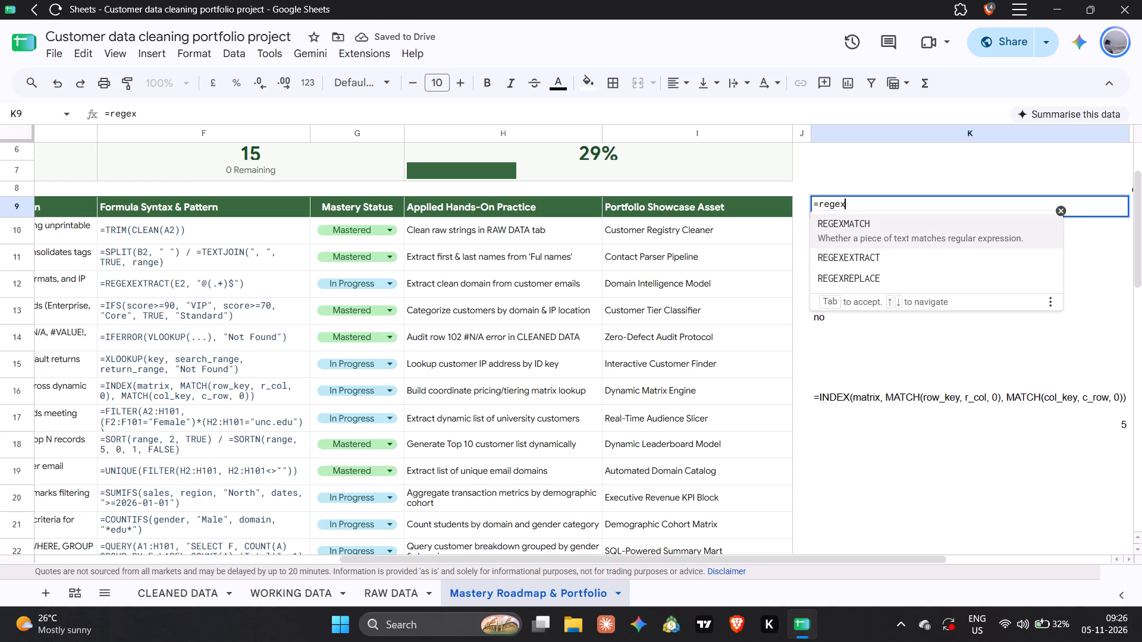
pyautogui.press('Down')
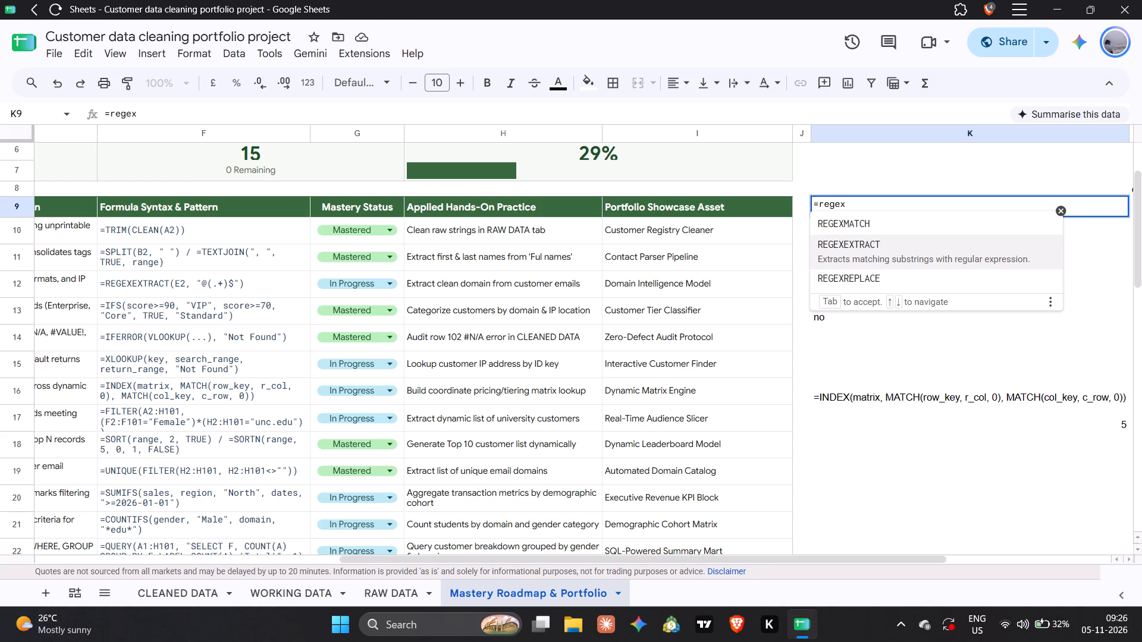
pyautogui.press('Return')
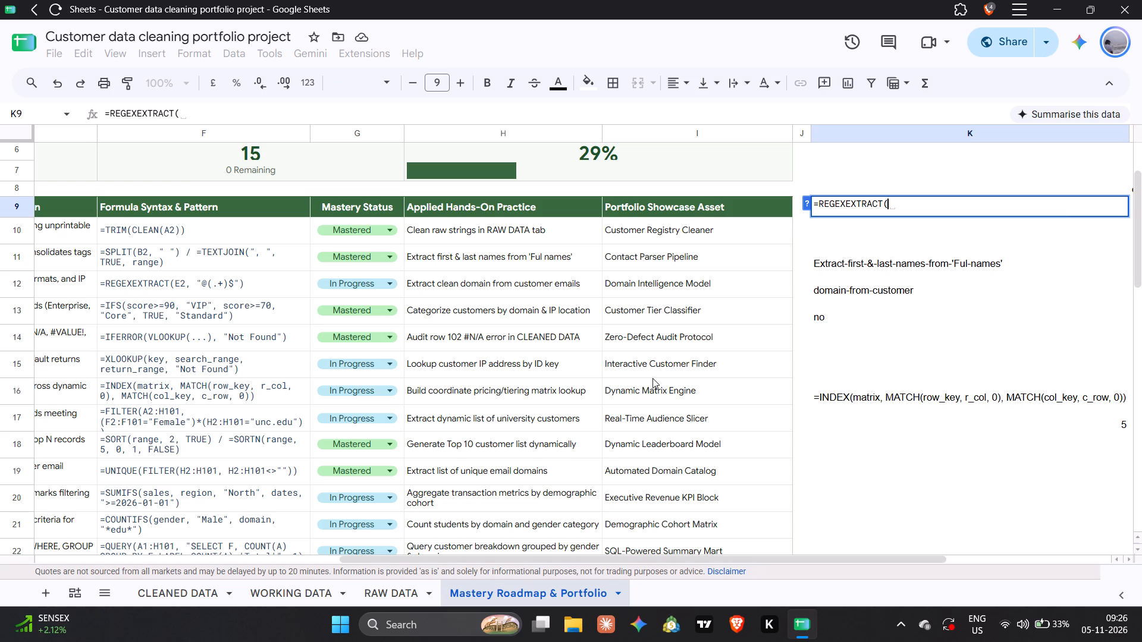
pyautogui.press('f')
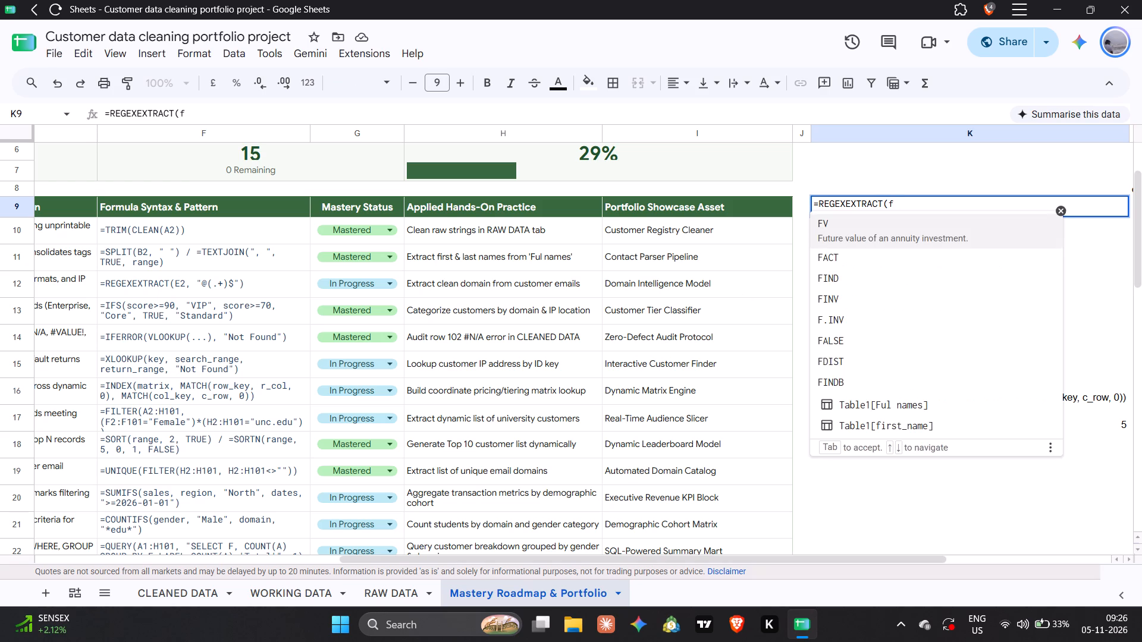
pyautogui.write('10')
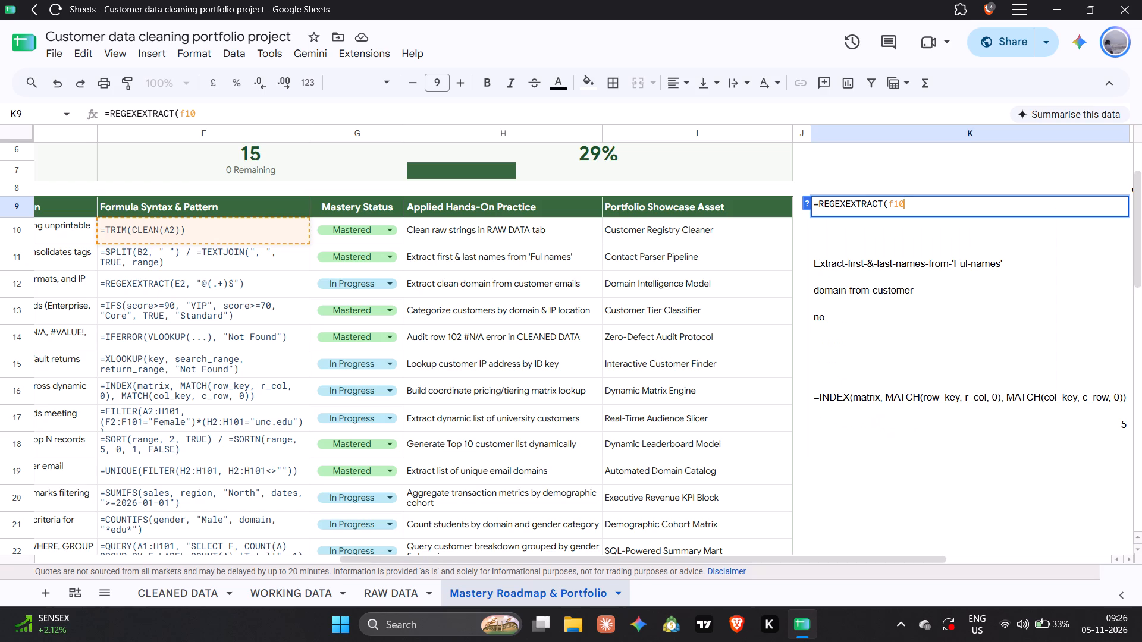
pyautogui.press(',')
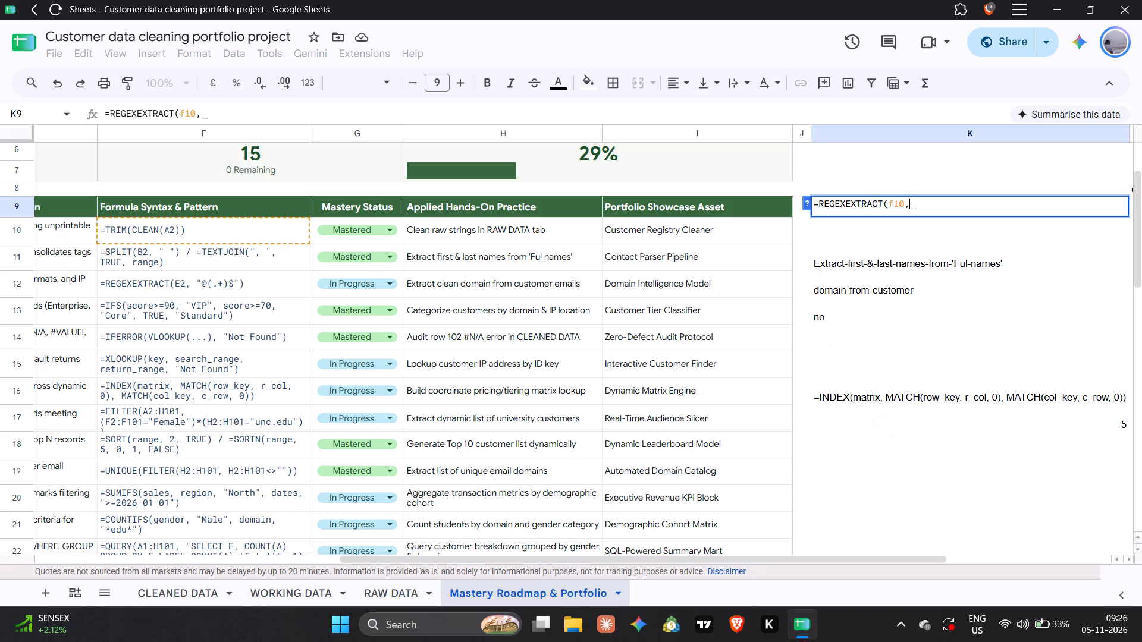
# Enter "*M(\(.\))" in quotation marks as the regular expression argument of the K9 formula.
pyautogui.hotkey('shift', '"')
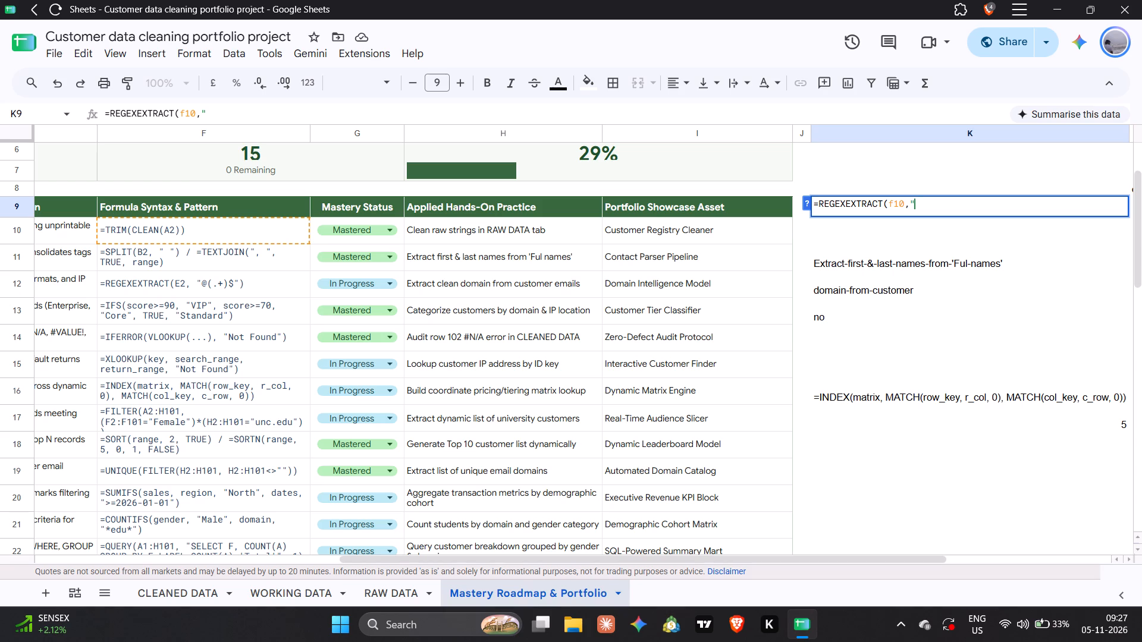
pyautogui.hotkey('shift', '*')
pyautogui.hotkey('shift', 'm')
pyautogui.hotkey('shift', '(')
pyautogui.press('\\')
pyautogui.hotkey('shift', '(')
pyautogui.press('.')
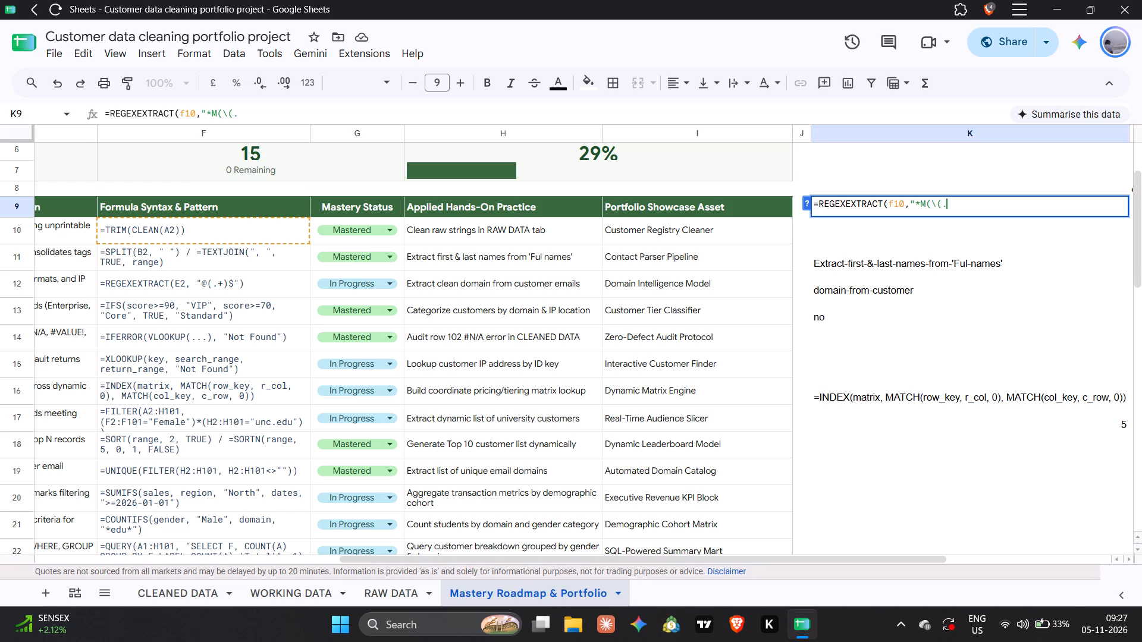
pyautogui.press('Left')
pyautogui.press('Left')
pyautogui.press('Right')
pyautogui.press('Right')
pyautogui.press('\\')
pyautogui.hotkey('shift', ')')
pyautogui.press('0')
pyautogui.press('BackSpace')
pyautogui.hotkey('shift', ')')
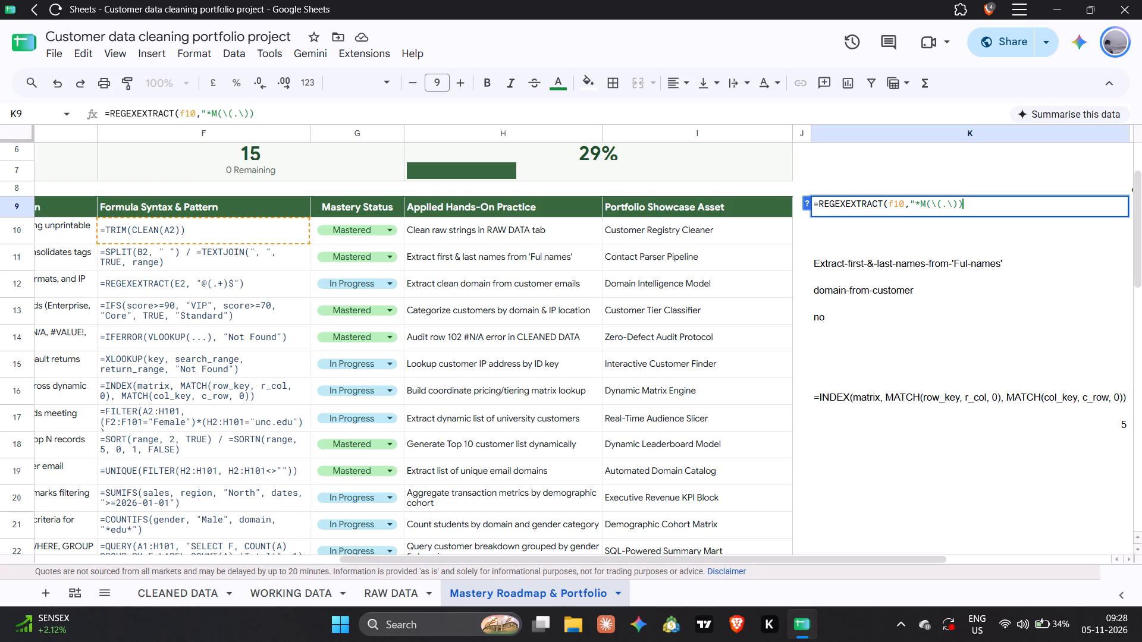
pyautogui.hotkey('shift', '"')
# Add a $ at the end of the K9 pattern, making it "*M(\(.\))$", then close and commit the REGEXEXTRACT formula.
pyautogui.press('Left')
pyautogui.press('Left')
pyautogui.hotkey('shift', '$')
pyautogui.press('Right')
pyautogui.hotkey('shift', ')')
pyautogui.press('Return')
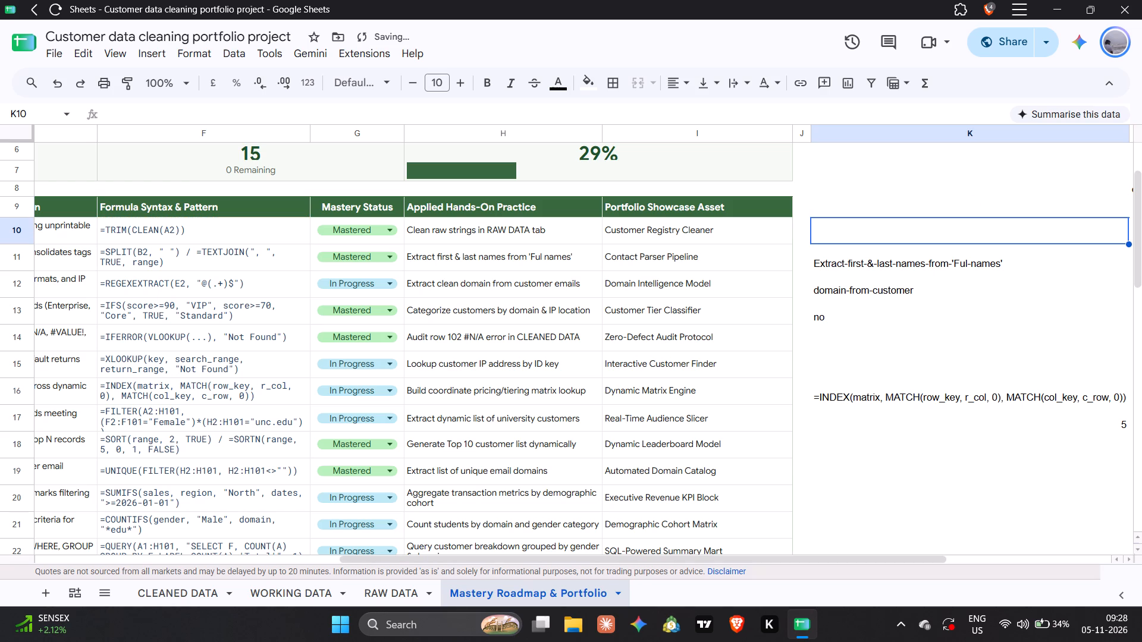
# Replace the leading asterisk with a dot in the K9 formula so the pattern reads ".M(\(.\))$".
pyautogui.press('Up')
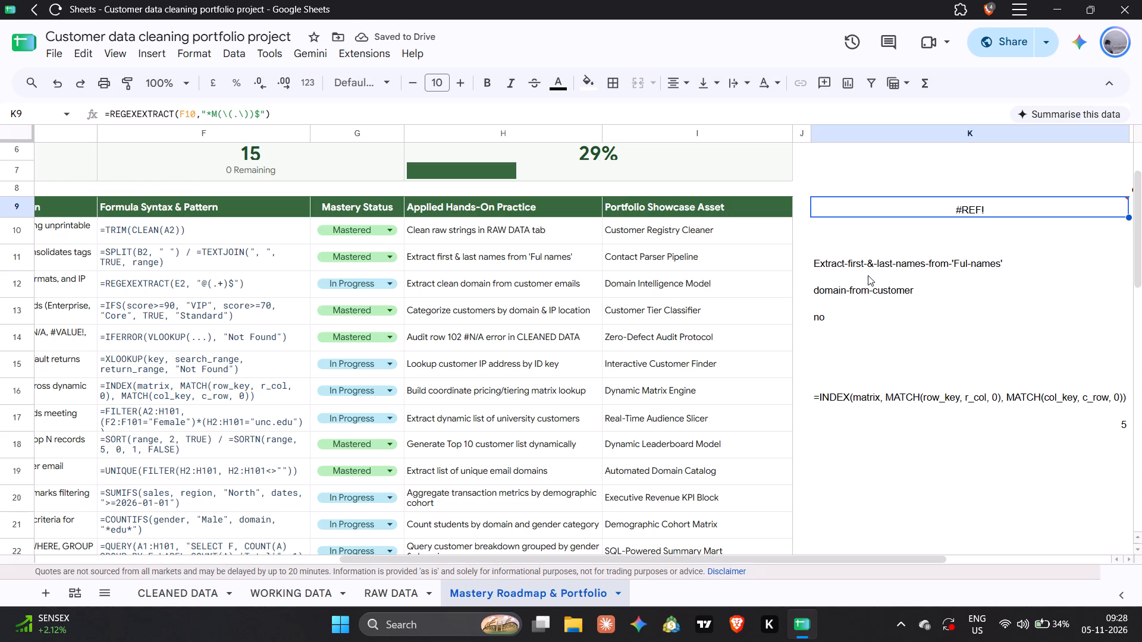
pyautogui.click(975, 210)
pyautogui.click(211, 114)
pyautogui.press('BackSpace')
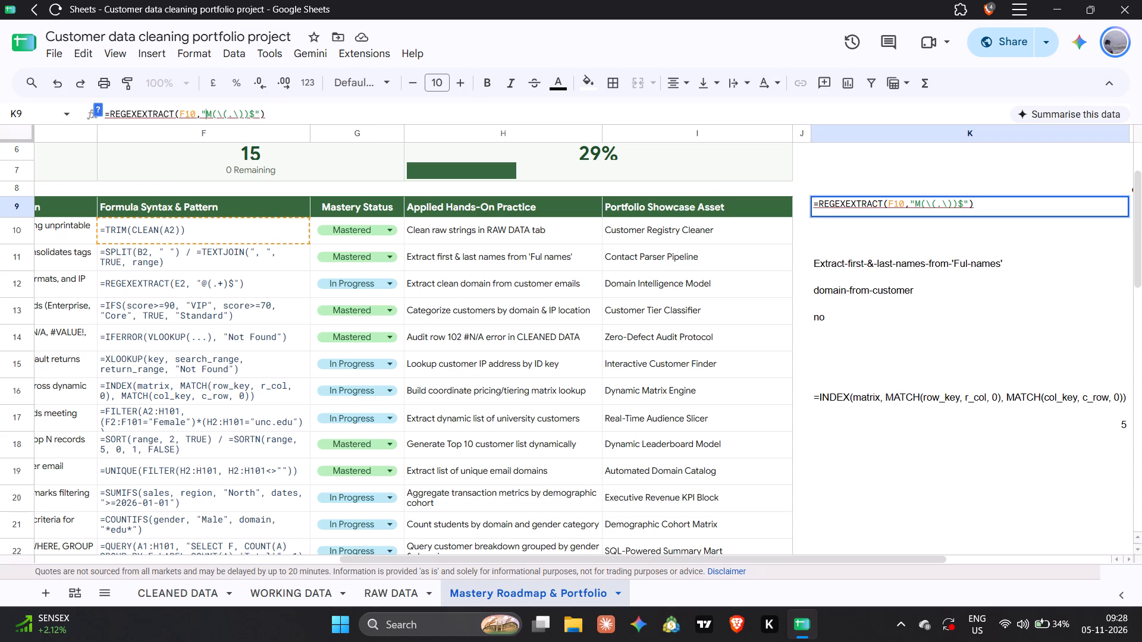
pyautogui.press('.')
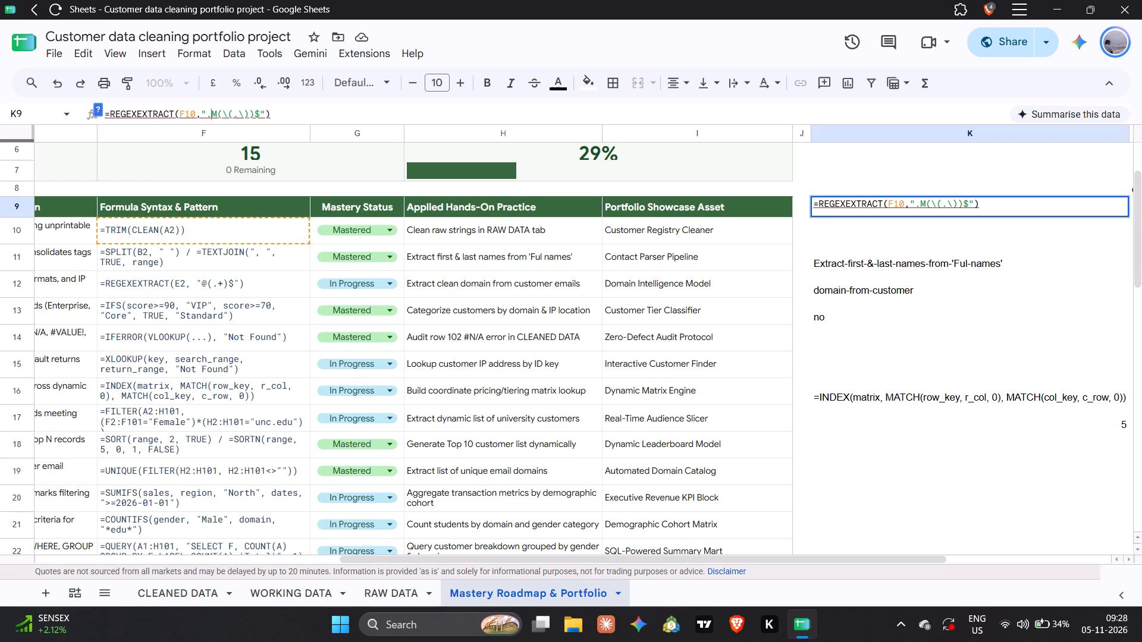
pyautogui.press('\\')
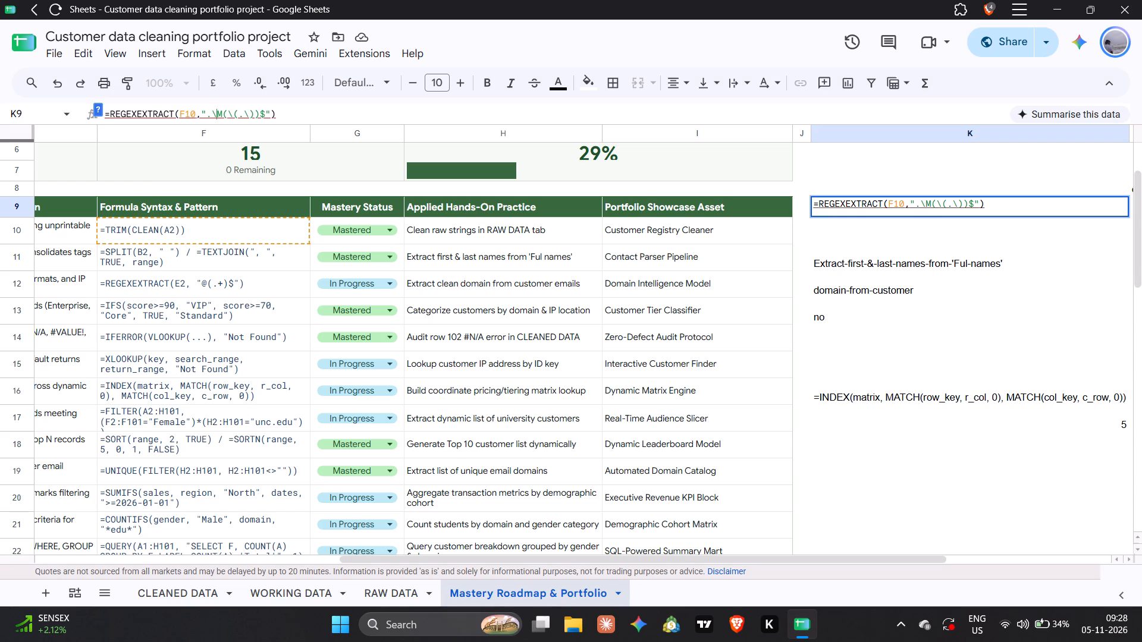
pyautogui.press('BackSpace')
pyautogui.press('Return')
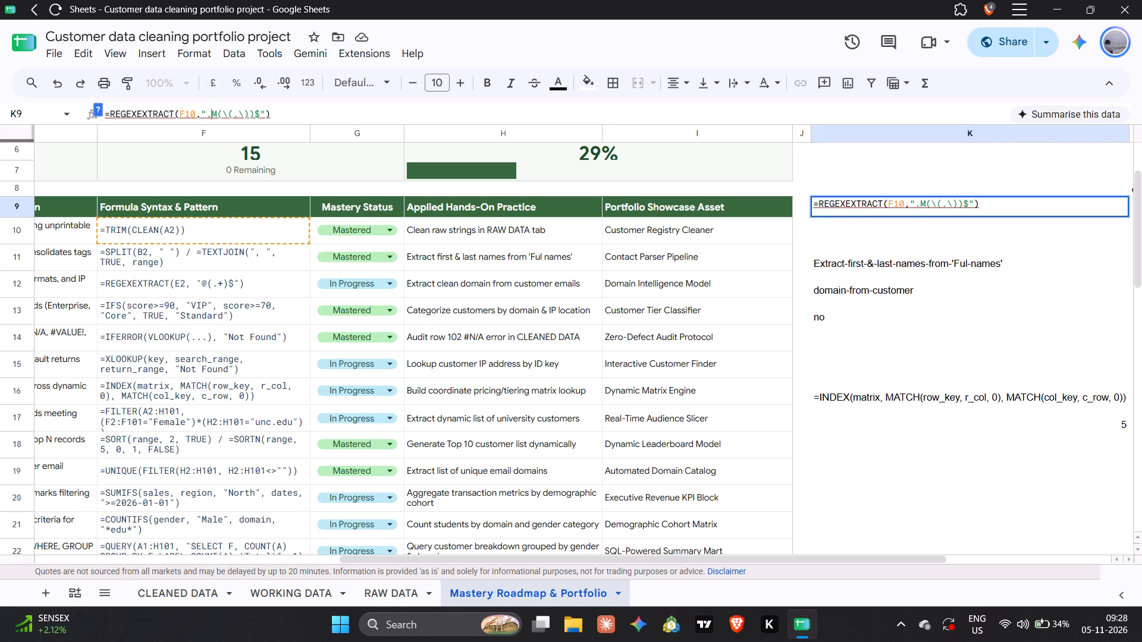
# Remove the backslash before the inner opening parenthesis in K9, making the pattern ".M((.\))$".
pyautogui.press('Up')
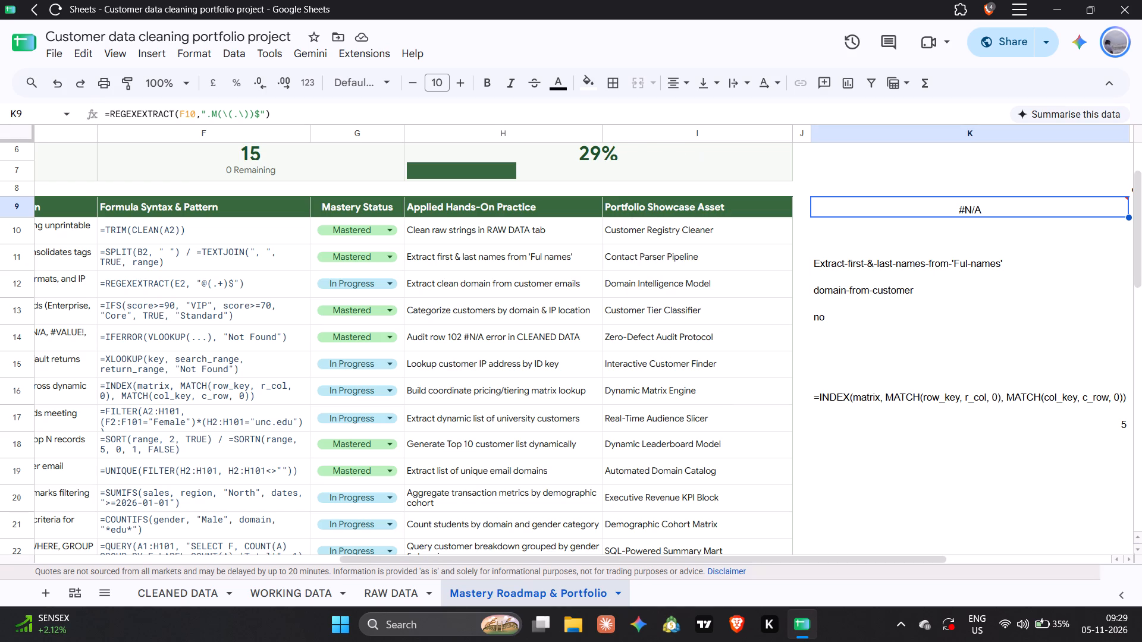
pyautogui.click(228, 115)
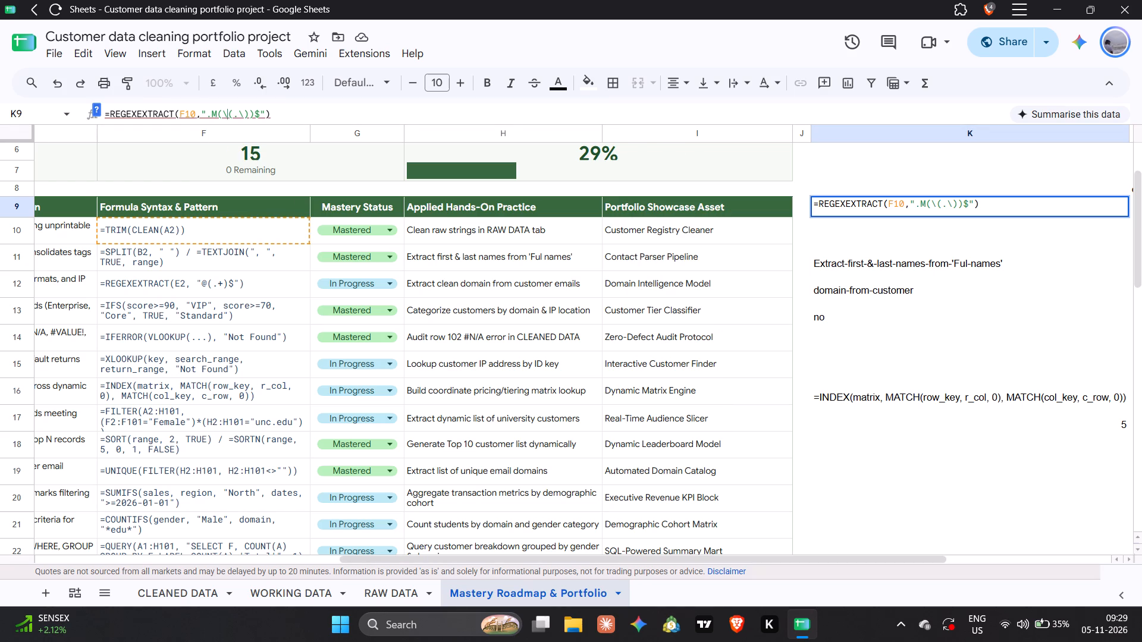
pyautogui.press('BackSpace')
pyautogui.press('Right')
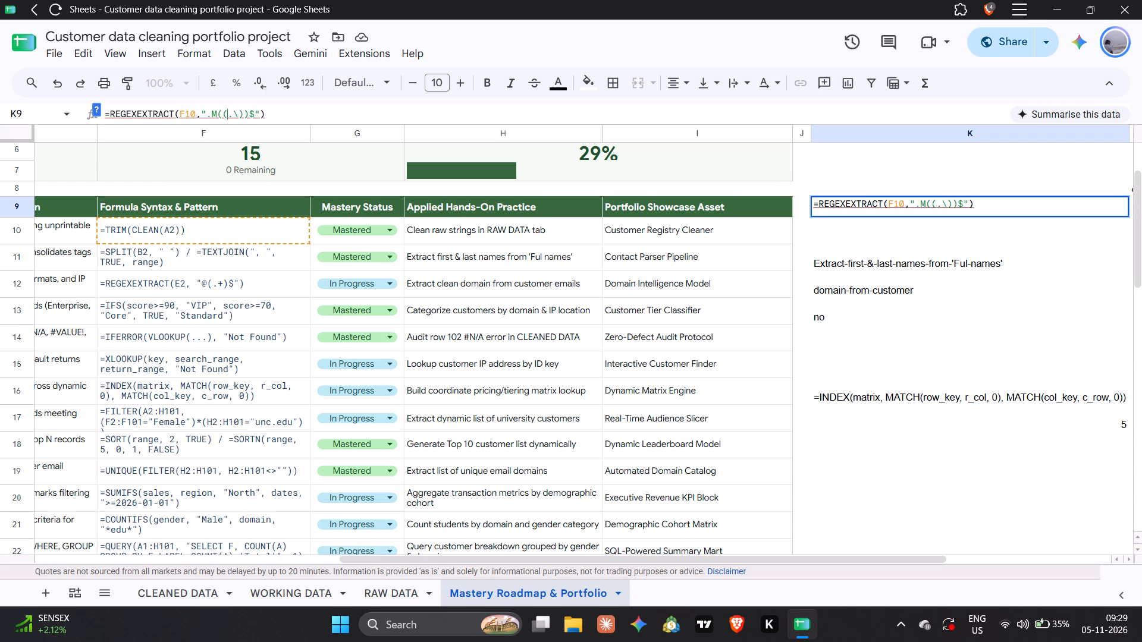
pyautogui.press('Return')
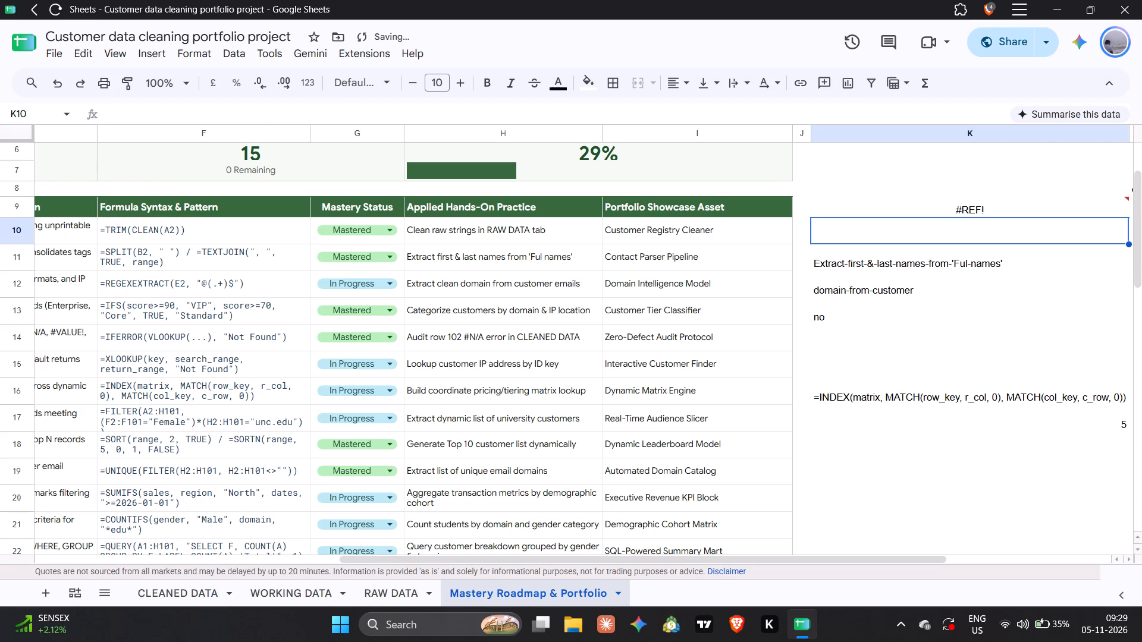
# Simplify the K9 pattern to a single capture group with an asterisk quantifier, ".M(.*)$".
pyautogui.press('Up')
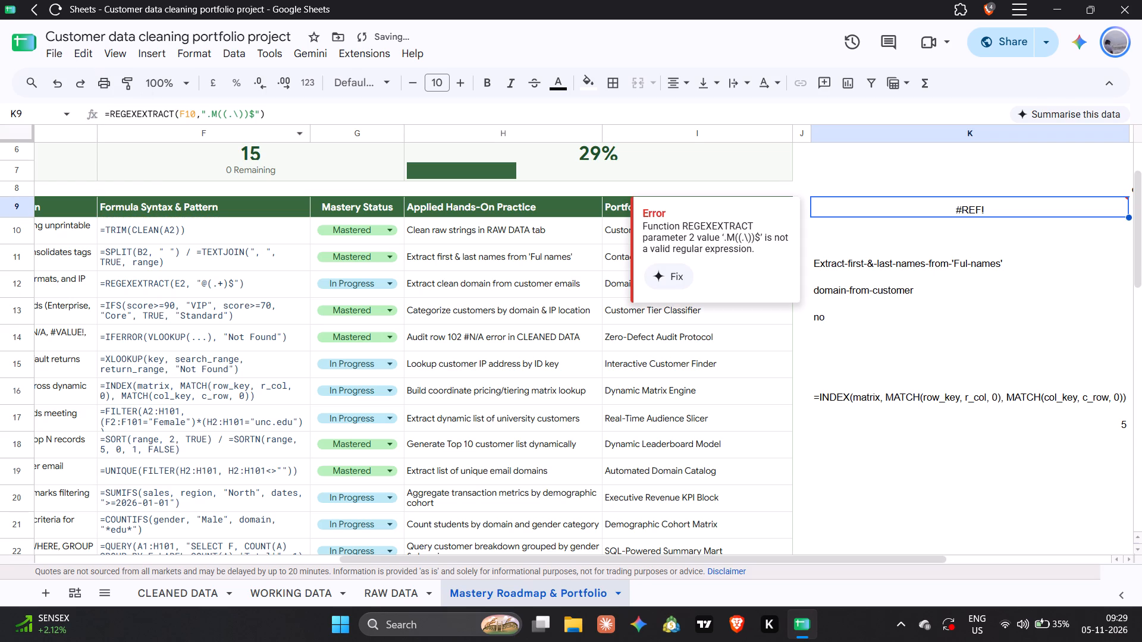
pyautogui.click(242, 113)
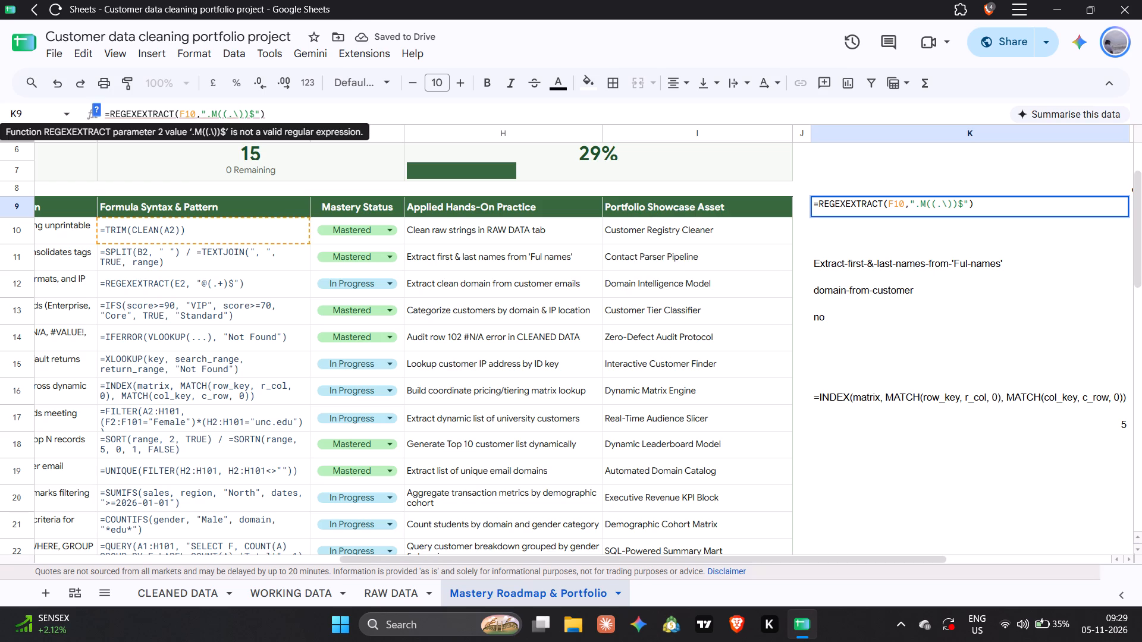
pyautogui.press('BackSpace')
pyautogui.press('BackSpace')
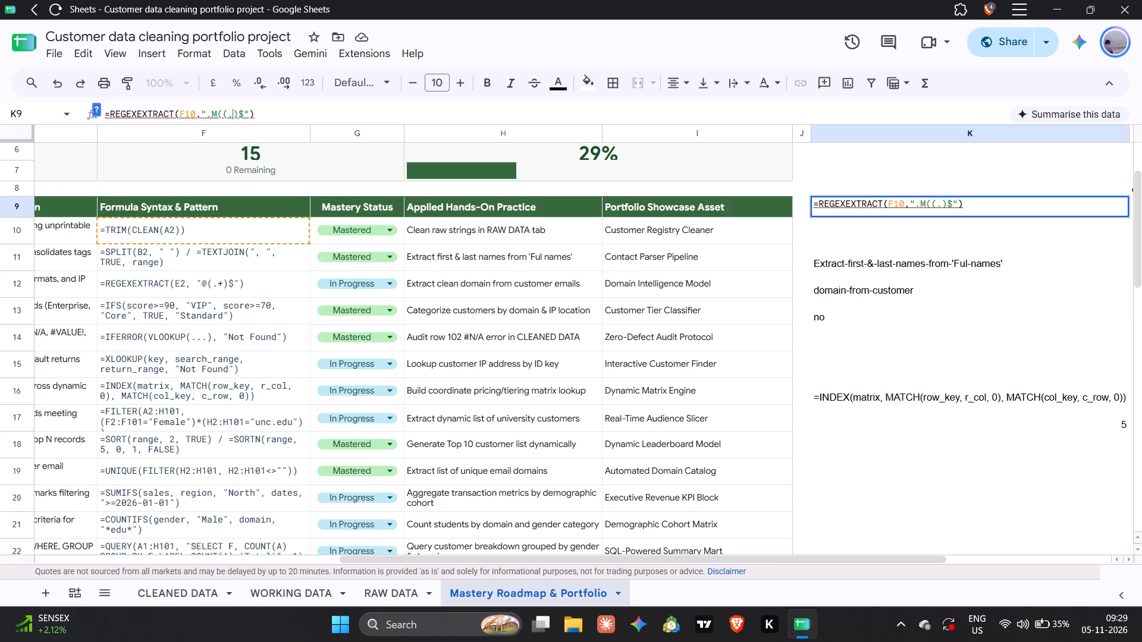
pyautogui.hotkey('shift', '*')
pyautogui.press('Left')
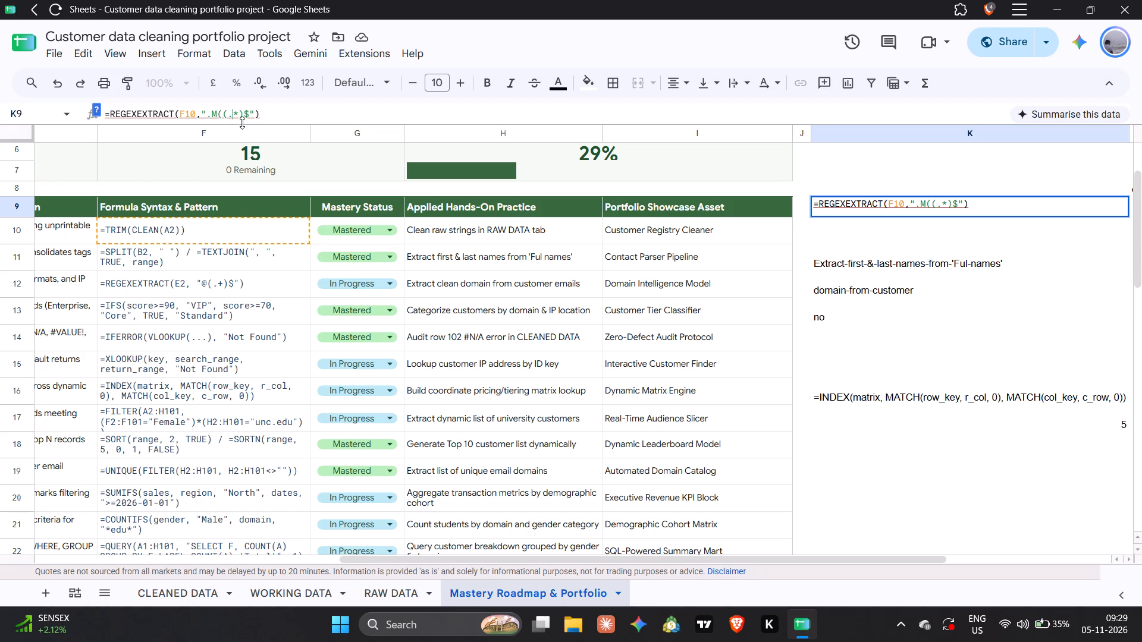
pyautogui.press('Left')
pyautogui.press('BackSpace')
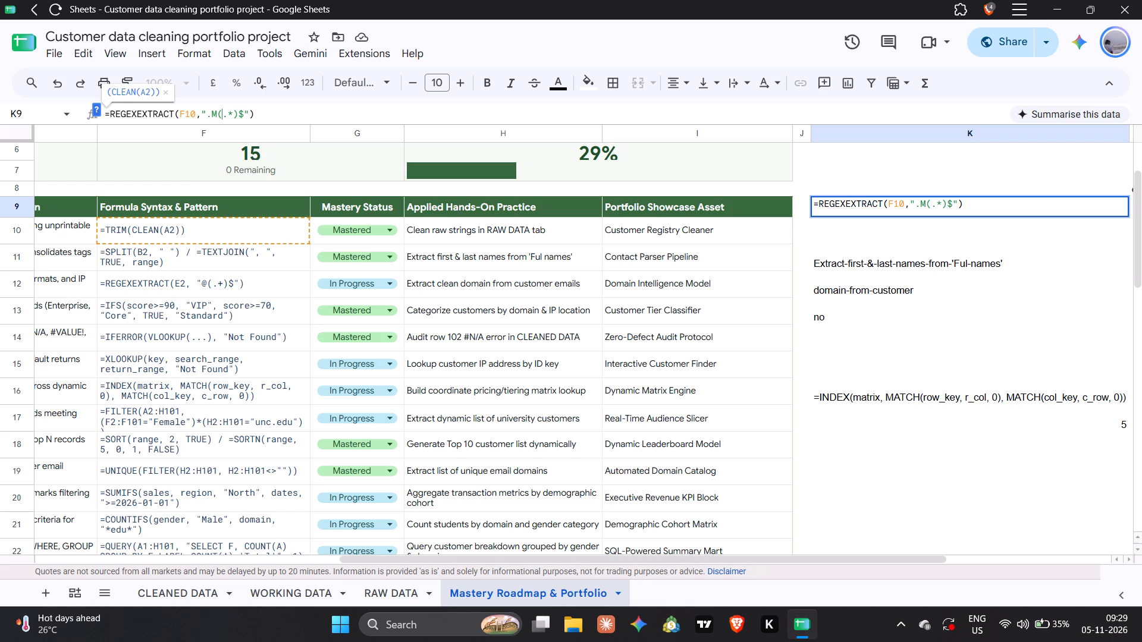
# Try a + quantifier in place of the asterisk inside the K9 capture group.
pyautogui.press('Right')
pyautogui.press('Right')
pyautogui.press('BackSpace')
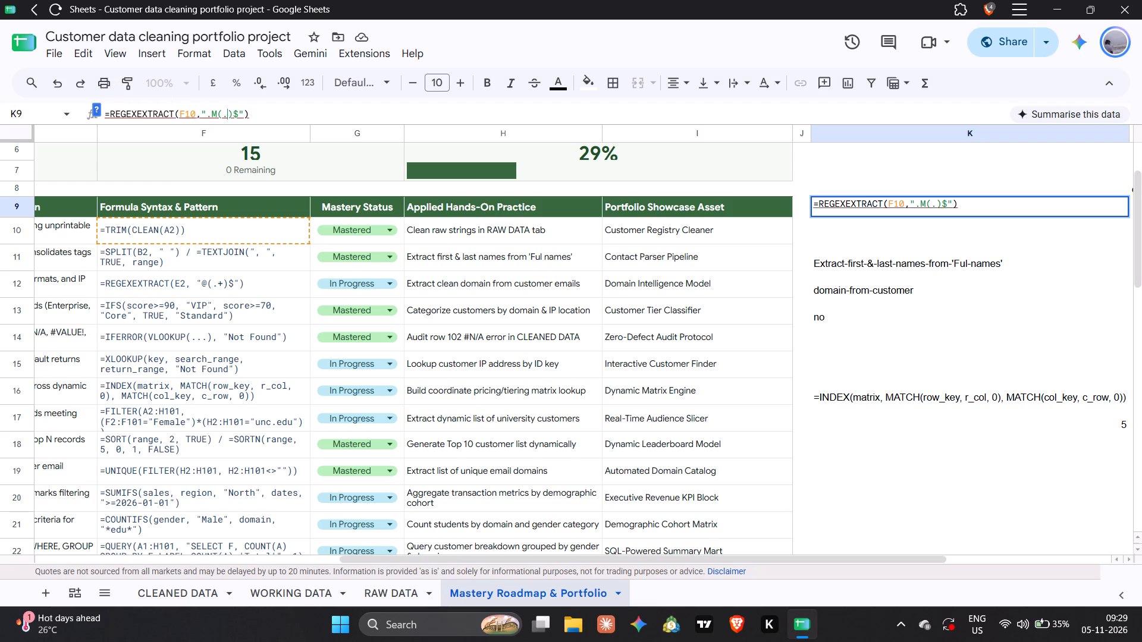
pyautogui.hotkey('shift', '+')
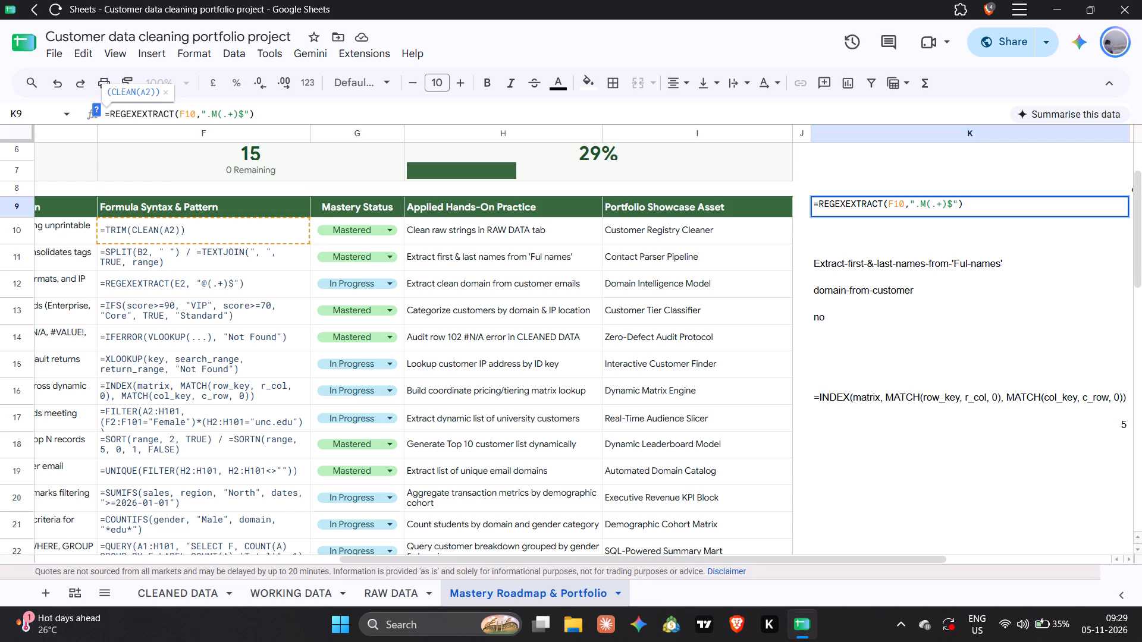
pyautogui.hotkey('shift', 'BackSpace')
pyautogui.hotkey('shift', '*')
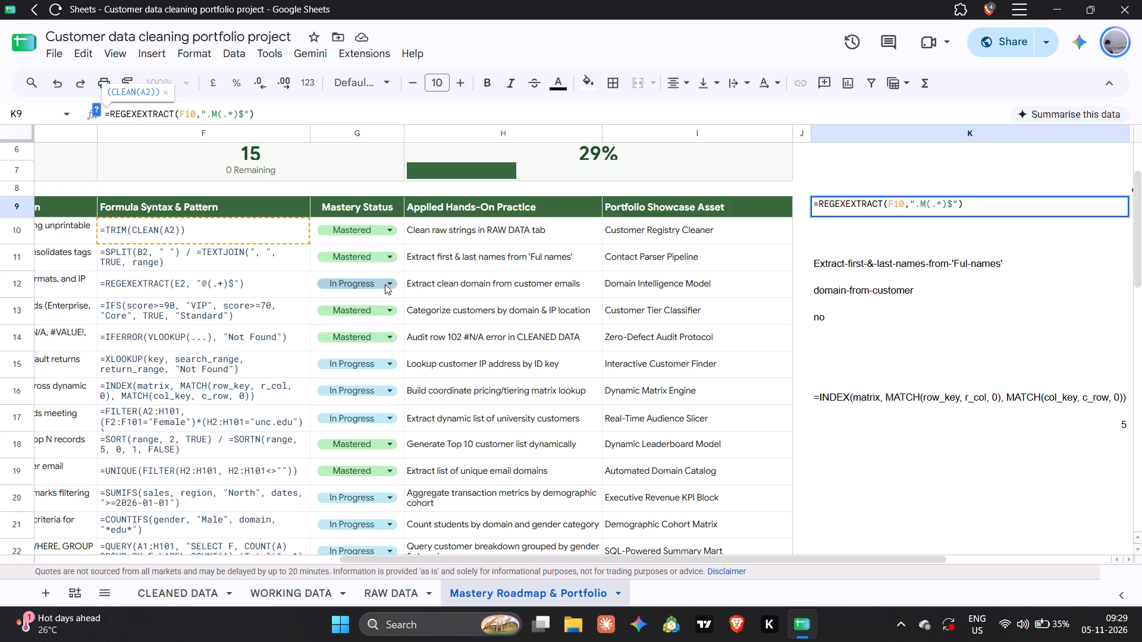
# Remove the trailing $ from the K9 pattern and add a question mark inside the group, committing it as ".M(.*?)".
pyautogui.press('Right')
pyautogui.press('Right')
pyautogui.press('BackSpace')
pyautogui.hotkey('shift', '?')
pyautogui.hotkey('shift', ':')
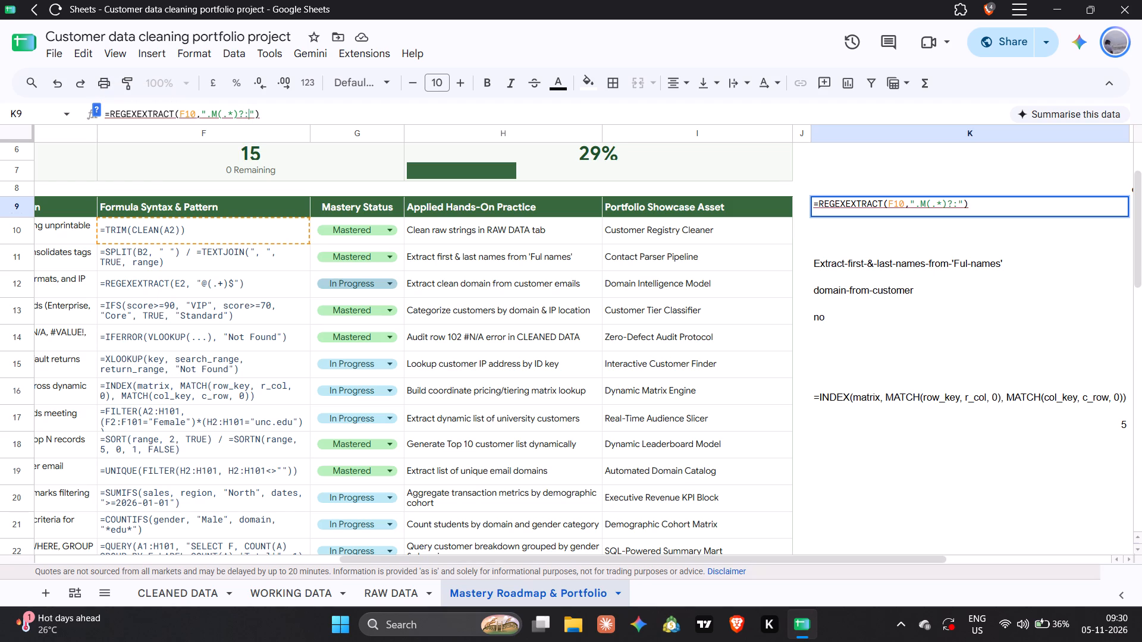
pyautogui.press('BackSpace')
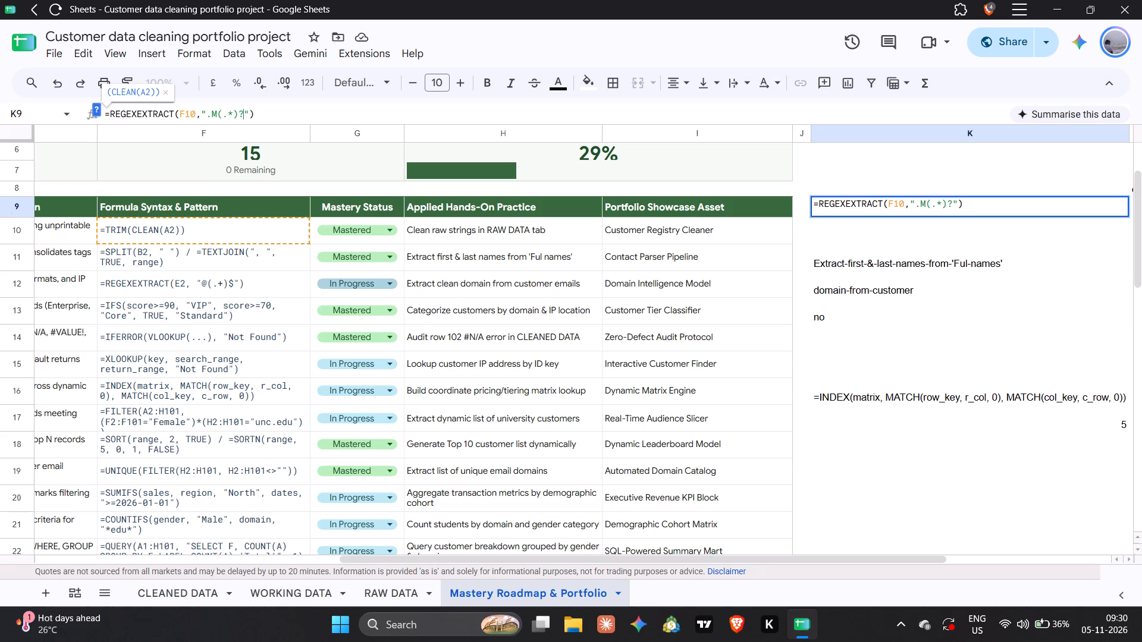
pyautogui.press('BackSpace')
pyautogui.press('Left')
pyautogui.hotkey('shift', '?')
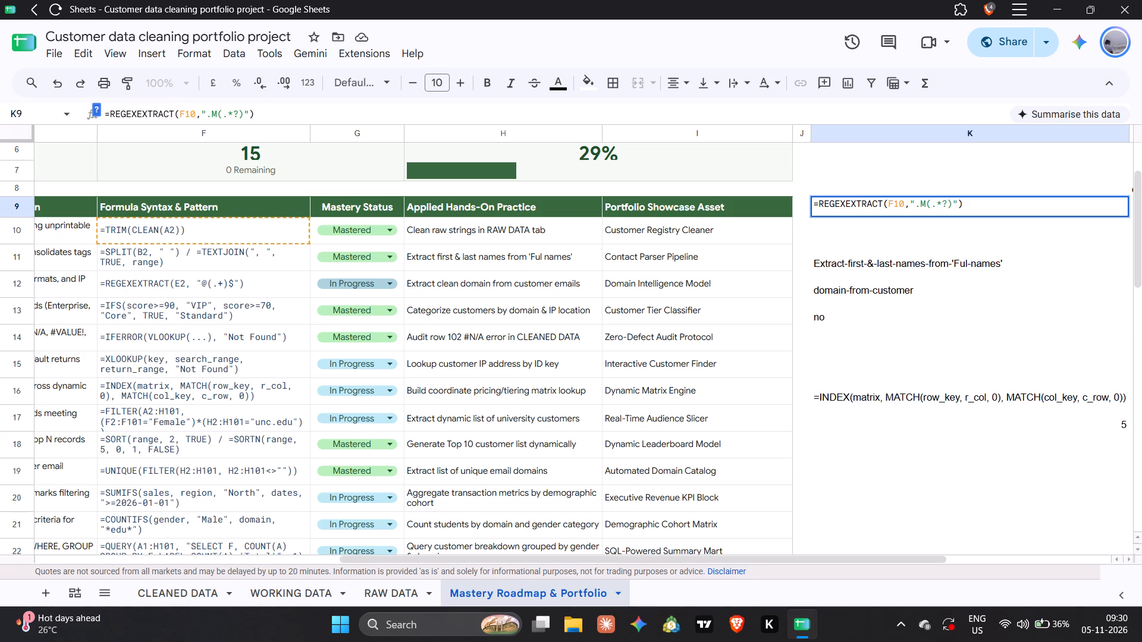
pyautogui.hotkey('shift', ':')
pyautogui.press('BackSpace')
pyautogui.press('Return')
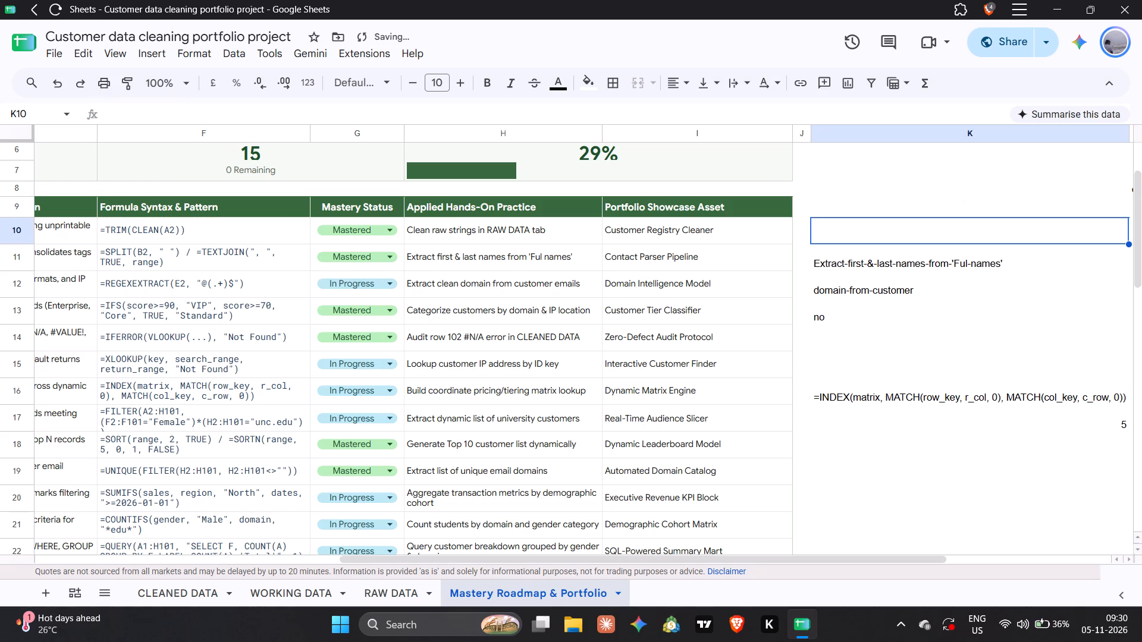
# Remove the question mark from the K9 pattern and add an escaped opening parenthesis before the capture group, making it ".M\((.*)".
pyautogui.press('Up')
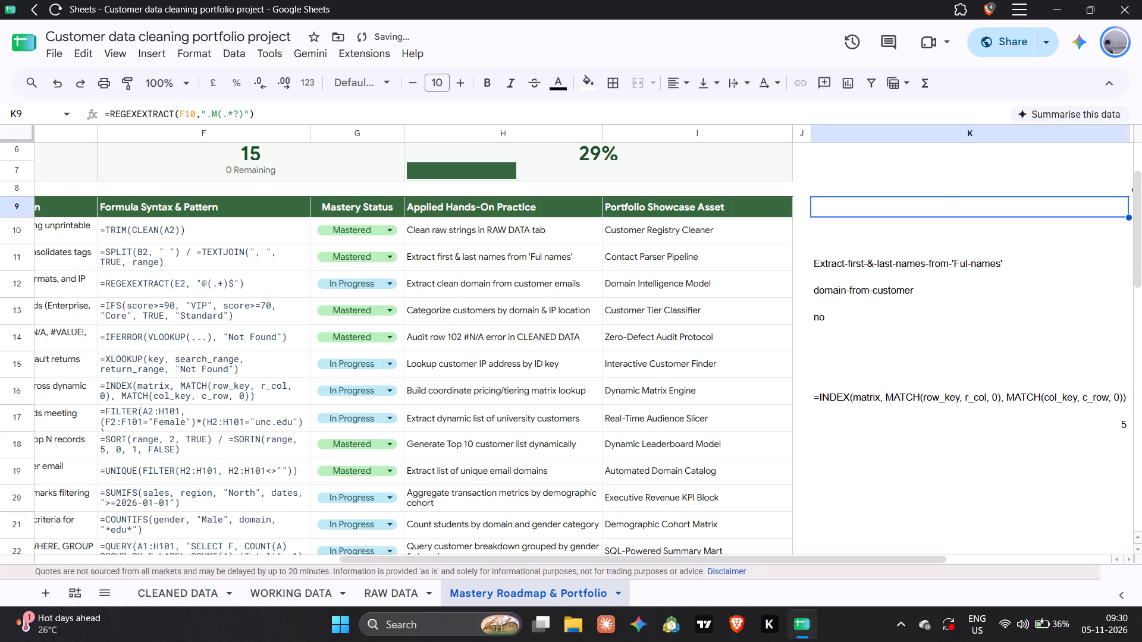
pyautogui.click(241, 113)
pyautogui.press('BackSpace')
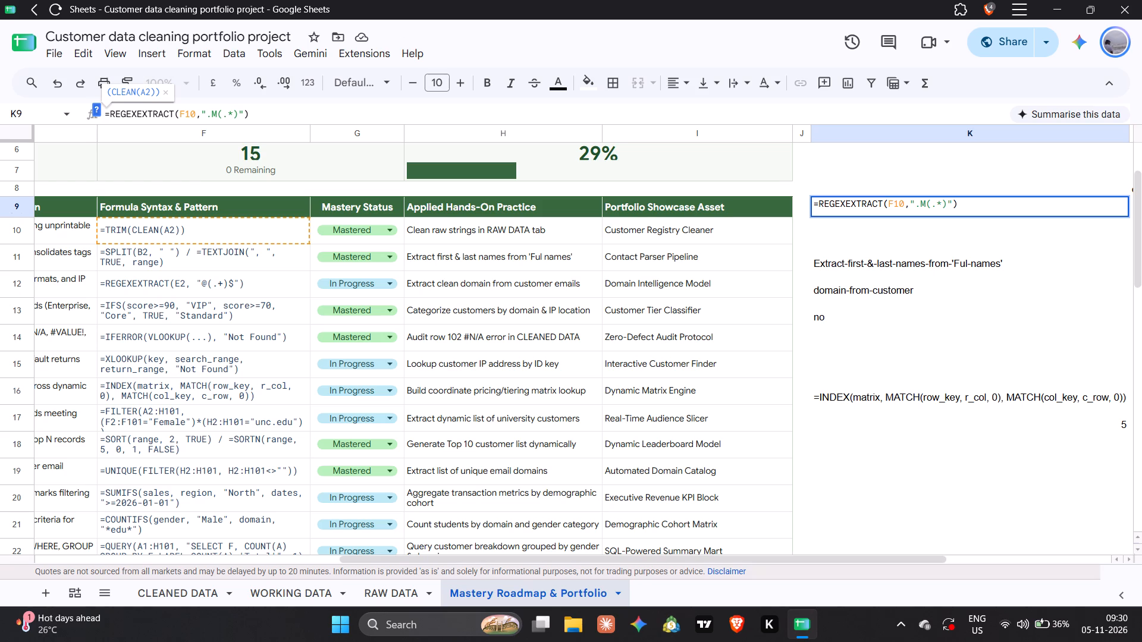
pyautogui.press('Left')
pyautogui.press('Left')
pyautogui.press('Left')
pyautogui.press('\\')
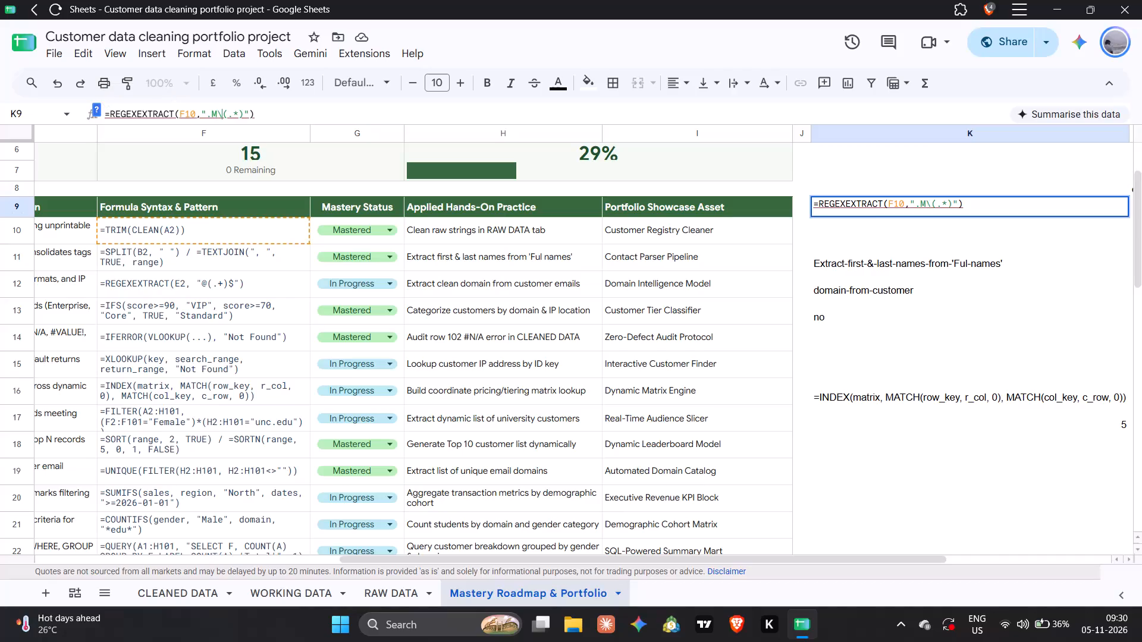
pyautogui.hotkey('shift', '(')
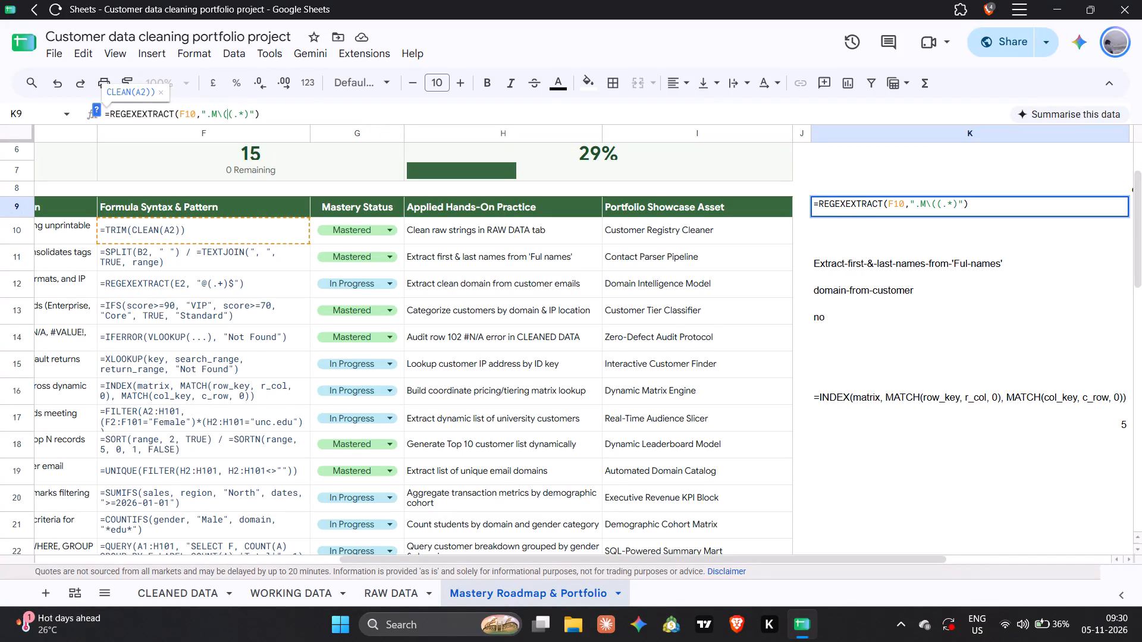
# Add an escaped closing parenthesis after the capture group in K9 and commit the pattern as ".M\((.*)\)".
pyautogui.press('Right')
pyautogui.press('Right')
pyautogui.press('Right')
pyautogui.press('Right')
pyautogui.press('\\')
pyautogui.hotkey('shift', ')')
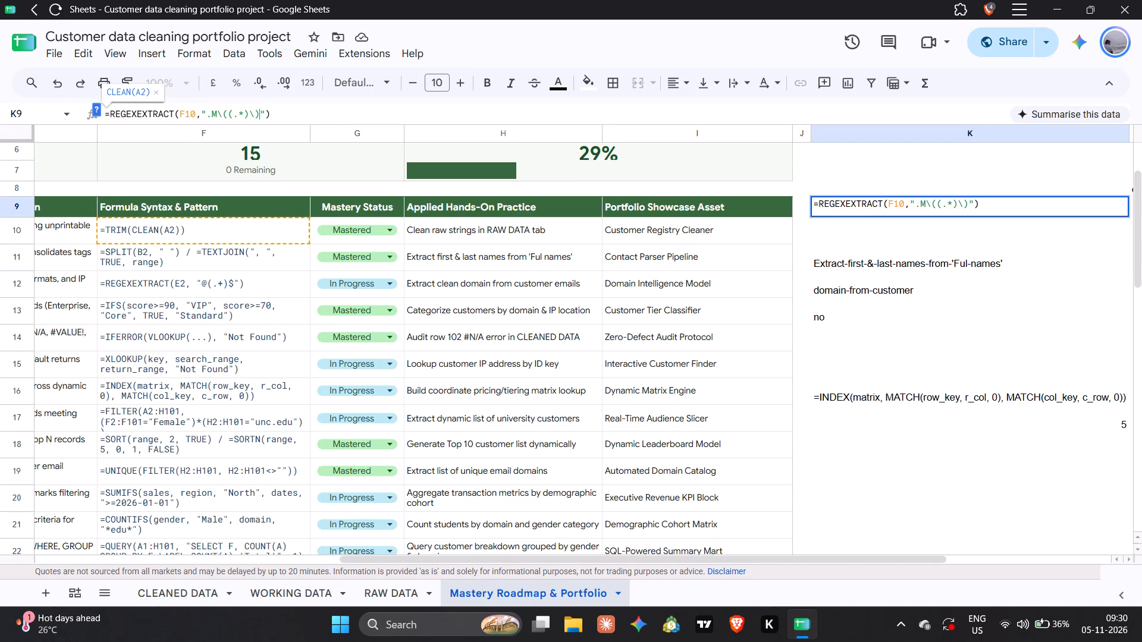
pyautogui.press('\\')
pyautogui.hotkey('shift', ')')
pyautogui.press('BackSpace')
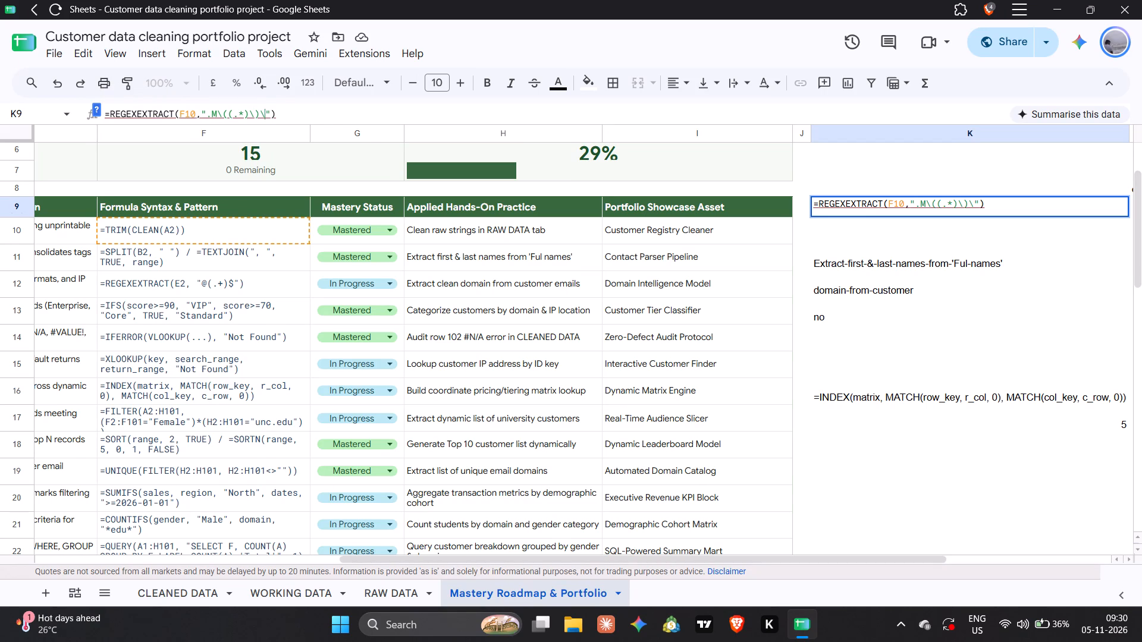
pyautogui.press('BackSpace')
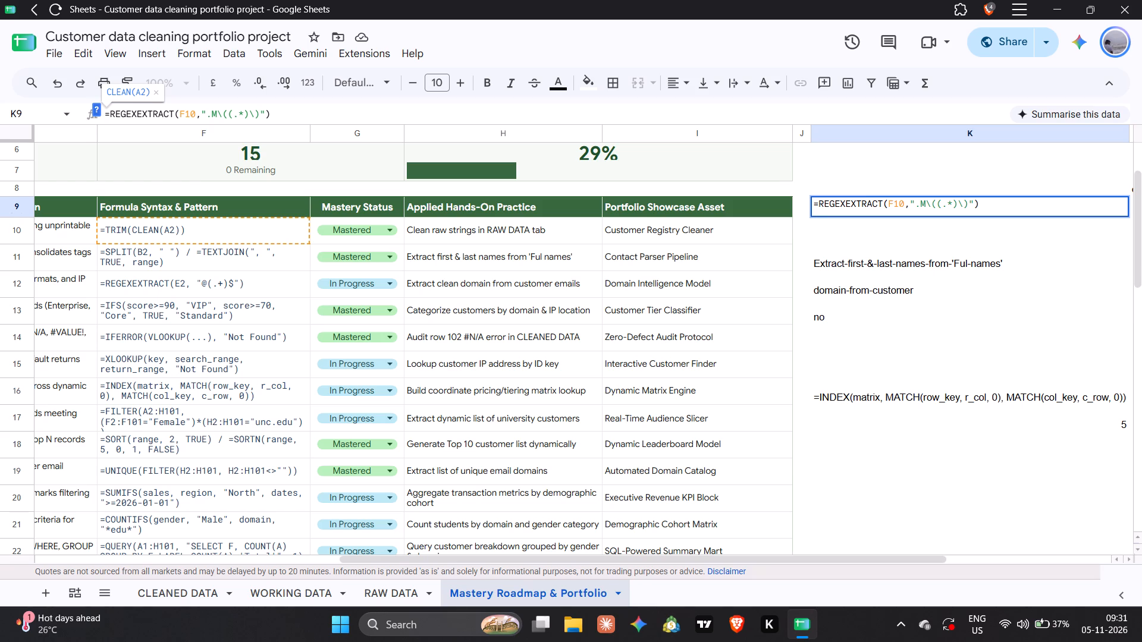
pyautogui.press('Return')
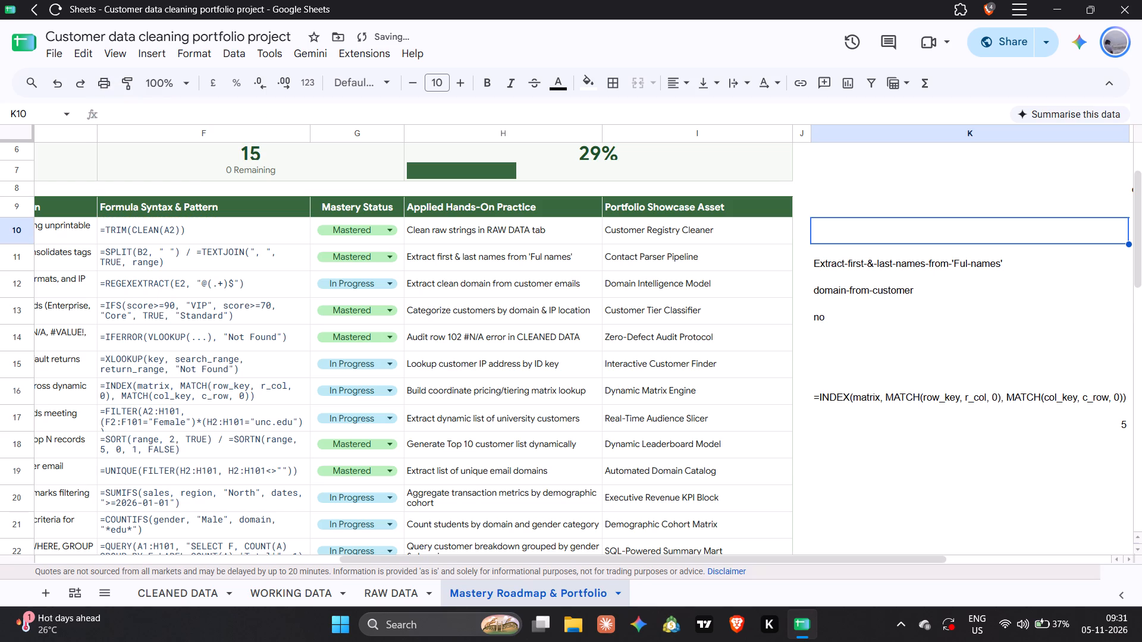
# Set the mastery status of the REGEXEXTRACT row, G12, to Mastered.
pyautogui.click(361, 275)
pyautogui.click(359, 280)
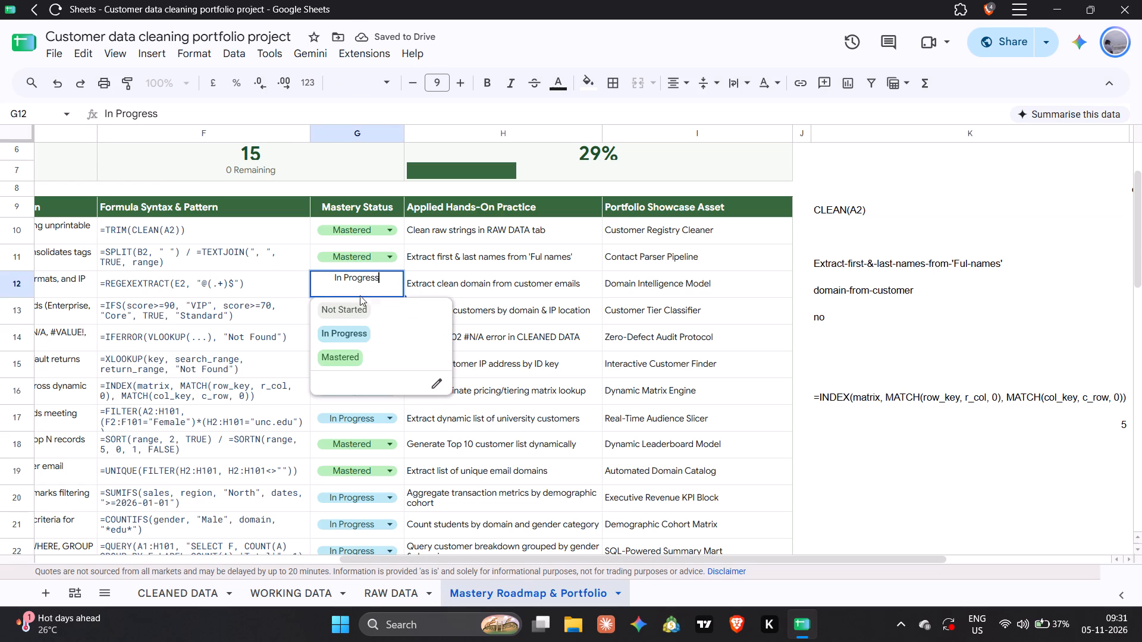
pyautogui.click(343, 359)
# Start an XLOOKUP formula in the empty cell K15, beside the XLOOKUP practice row.
pyautogui.scroll(-1, 343, 359)
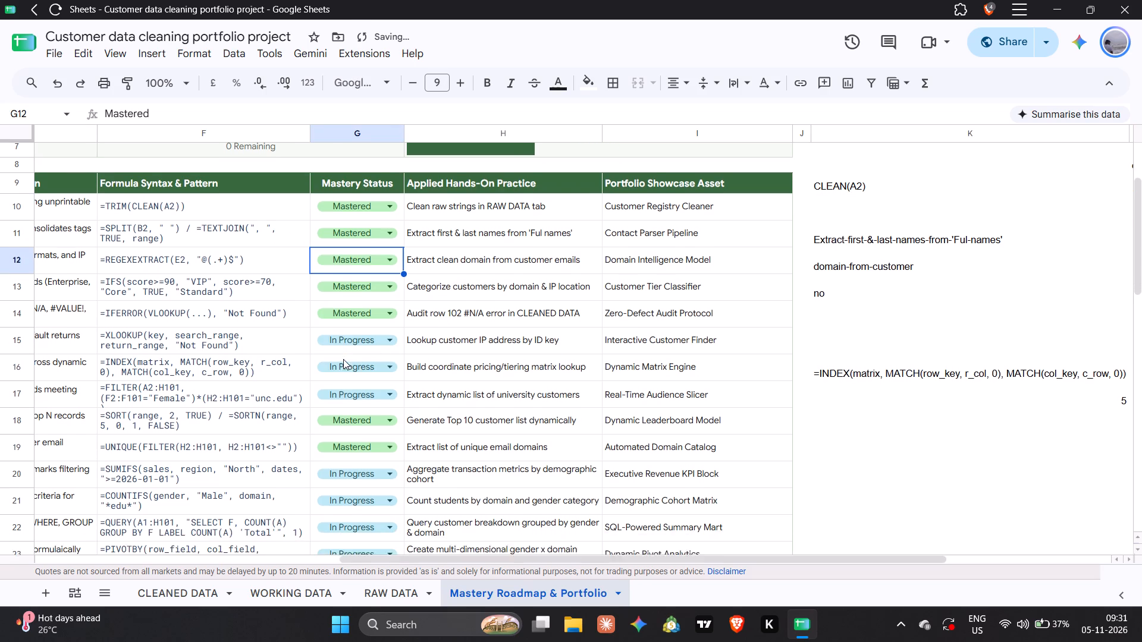
pyautogui.scroll(-1, 343, 359)
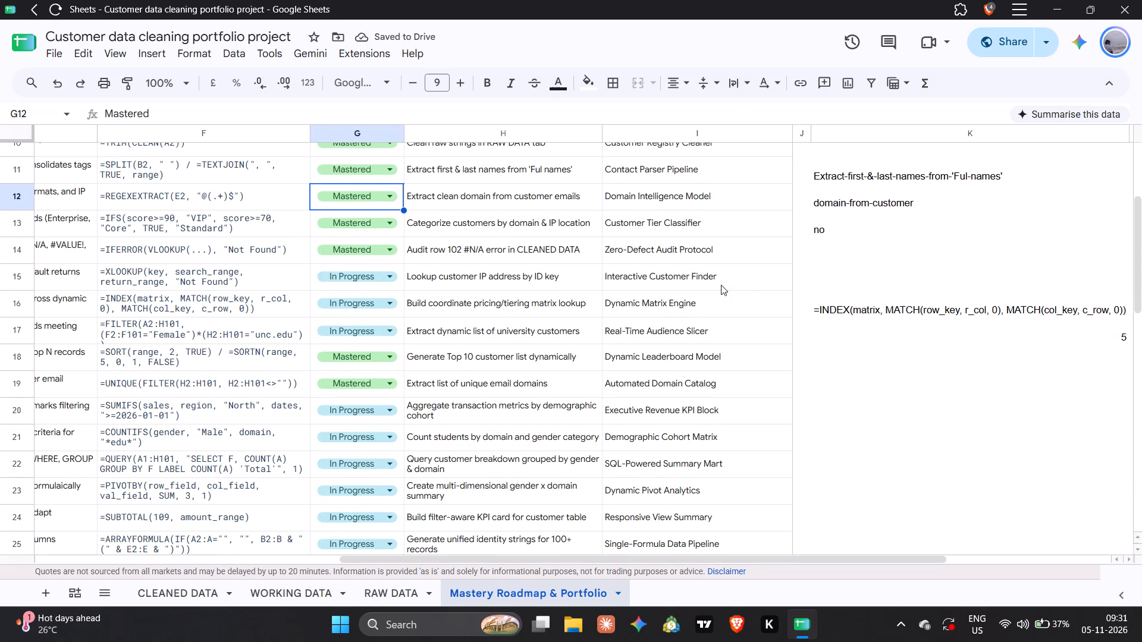
pyautogui.click(849, 277)
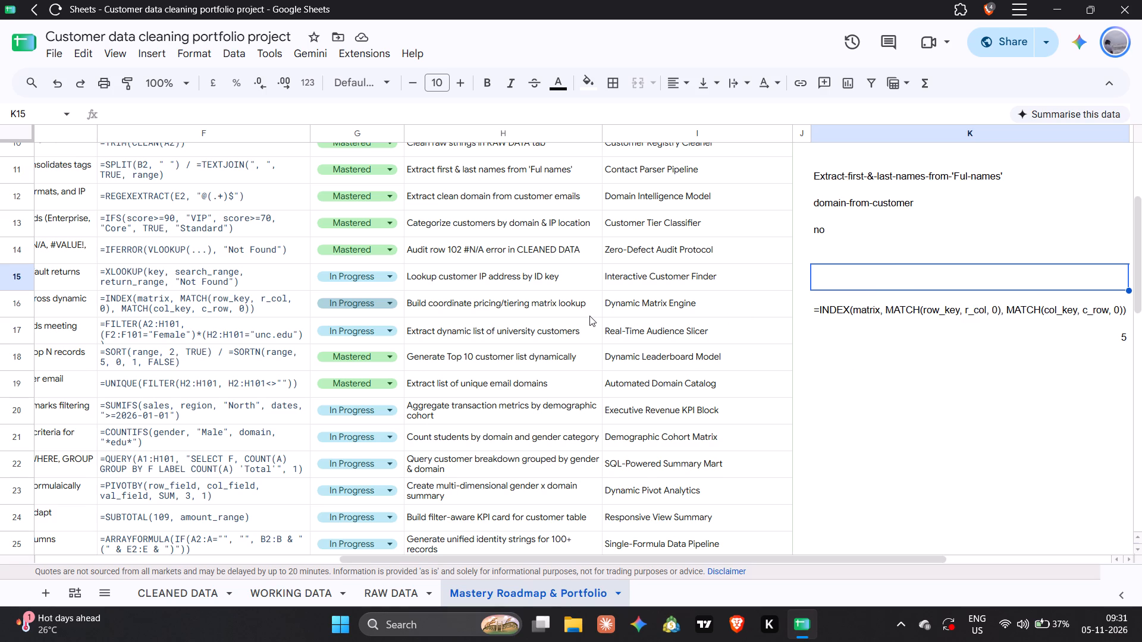
pyautogui.hscroll(2, 589, 316)
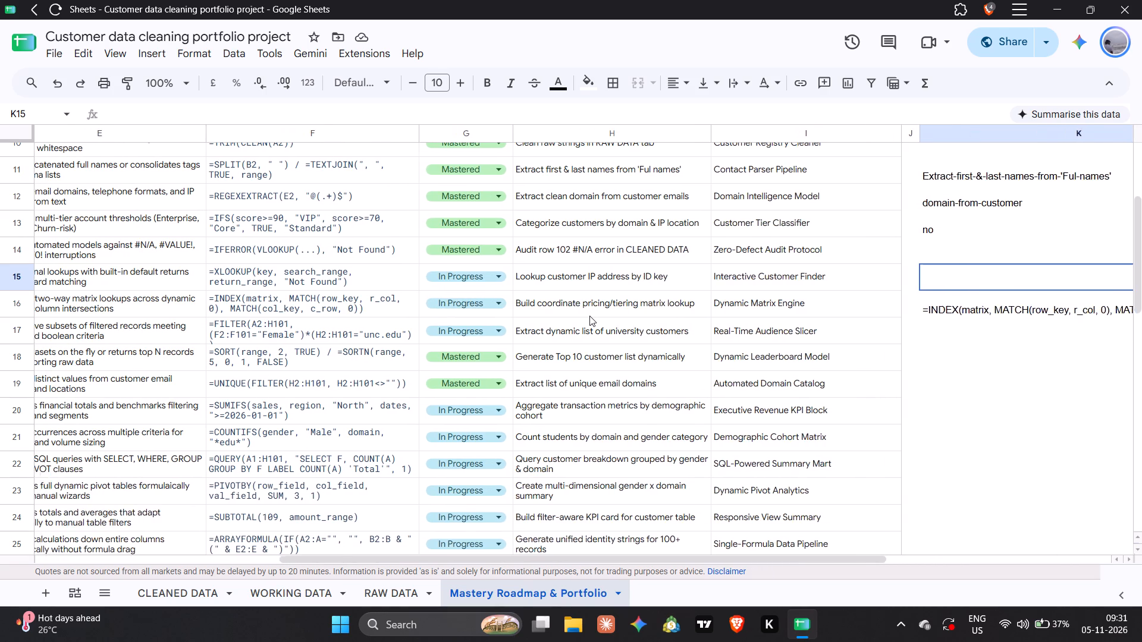
pyautogui.hscroll(1, 589, 316)
pyautogui.scroll(1, 589, 316)
pyautogui.hscroll(1, 475, 318)
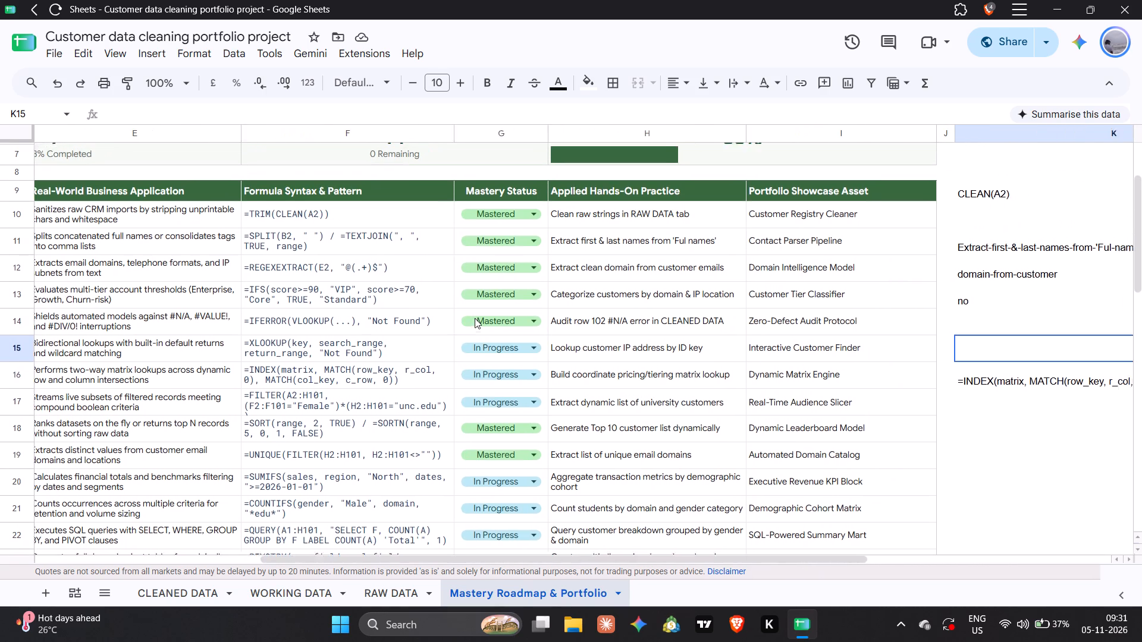
pyautogui.hscroll(1, 475, 318)
pyautogui.hscroll(-2, 475, 318)
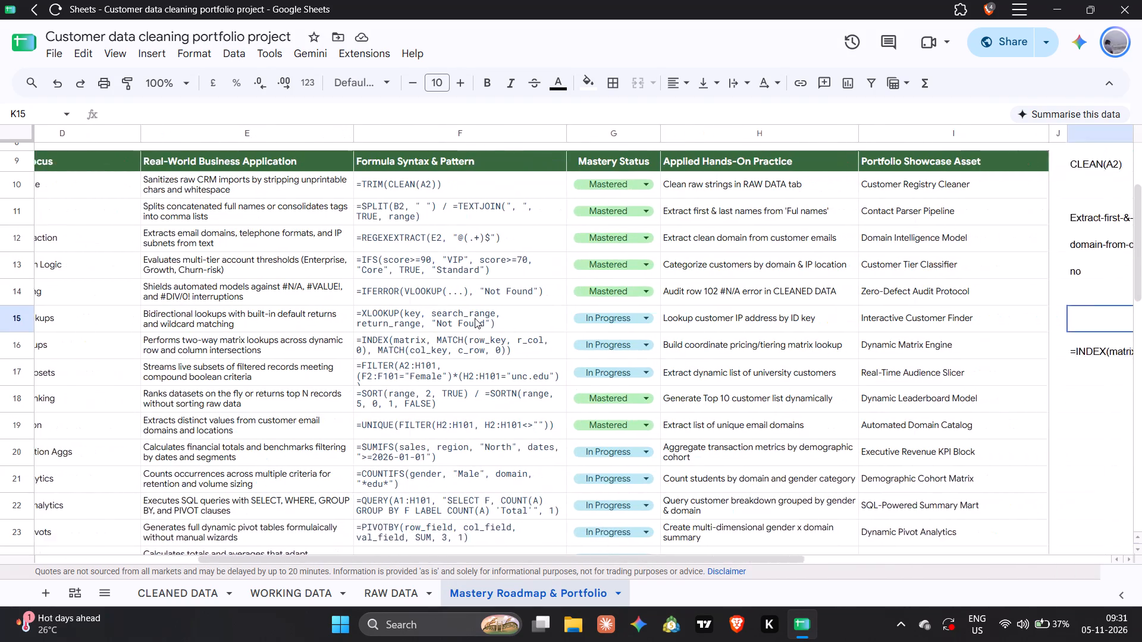
pyautogui.hscroll(-2, 475, 318)
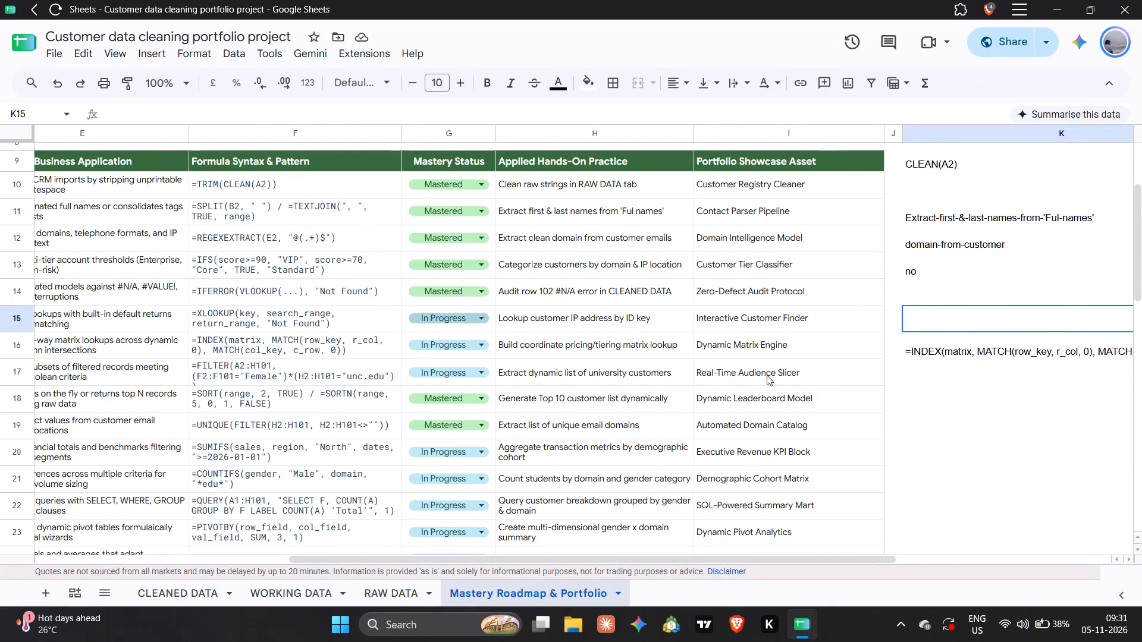
pyautogui.press('=')
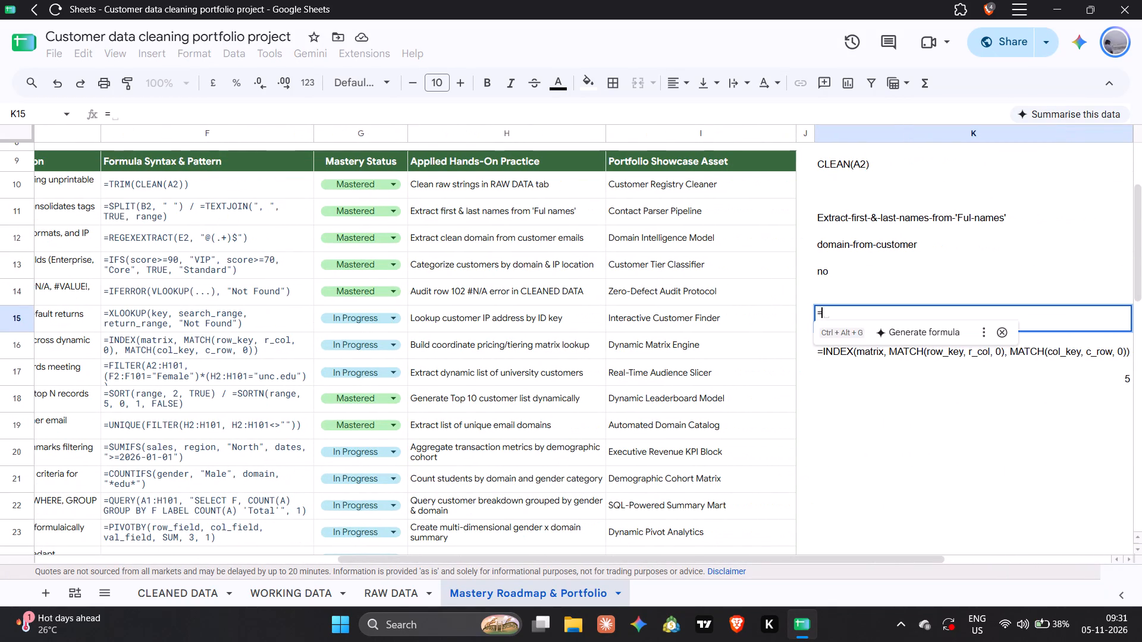
pyautogui.write('xloo')
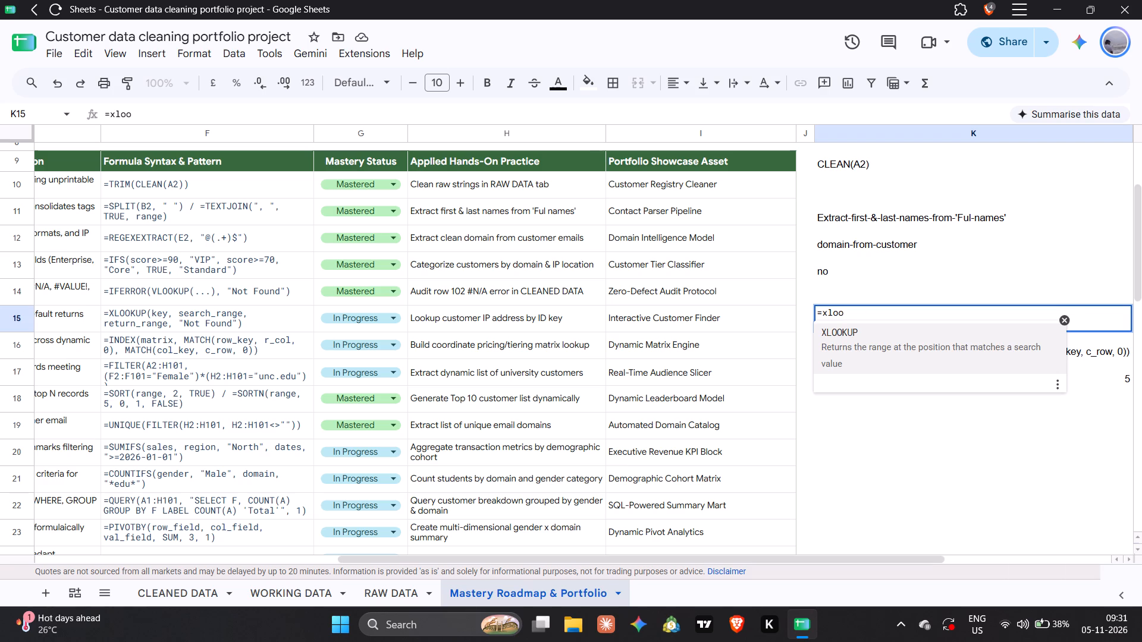
pyautogui.press('Return')
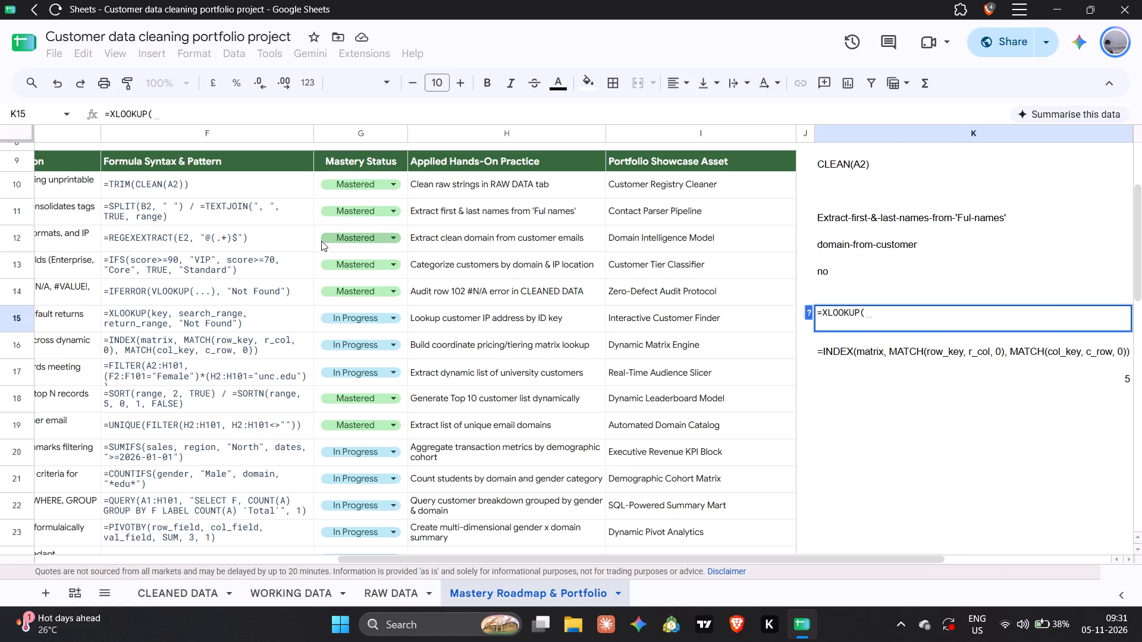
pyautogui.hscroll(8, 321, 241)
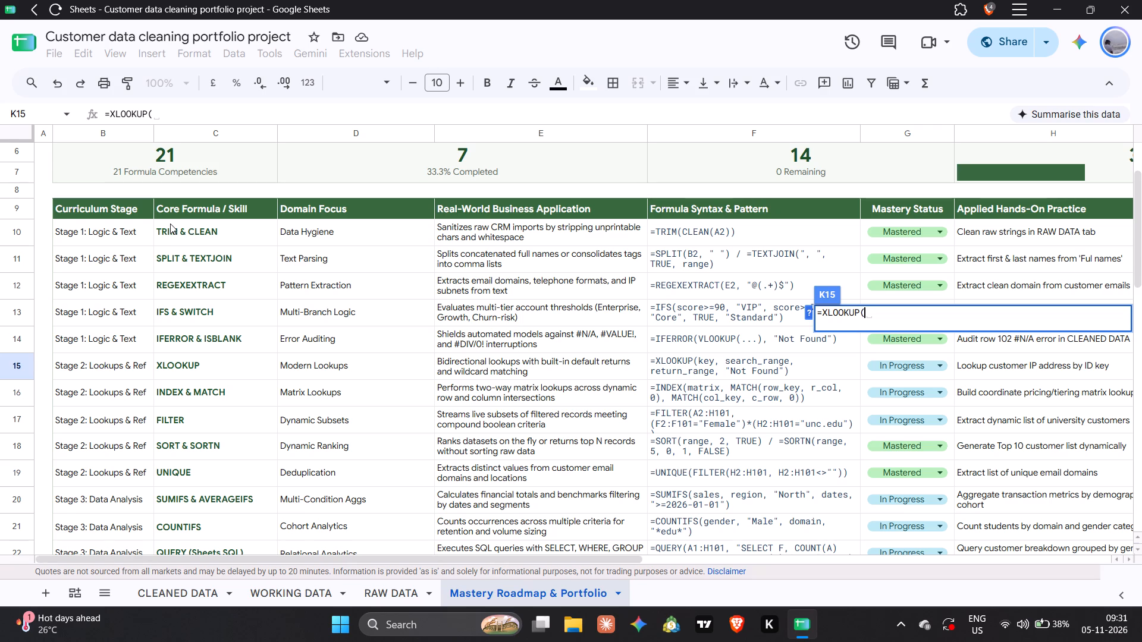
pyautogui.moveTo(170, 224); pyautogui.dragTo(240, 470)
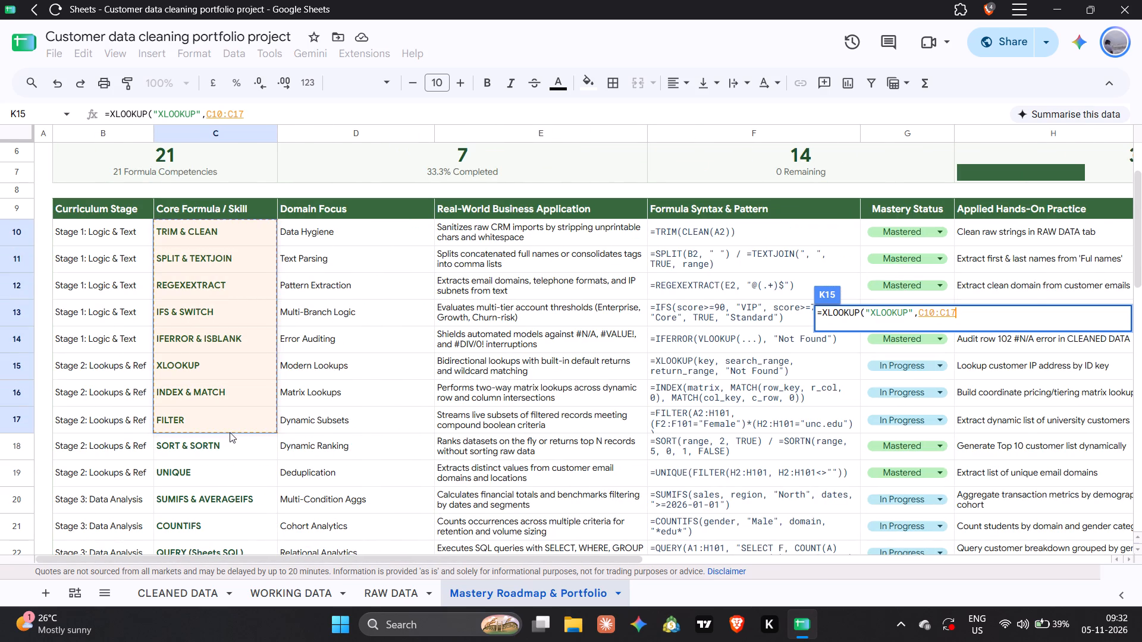
pyautogui.hscroll(-5, 584, 435)
pyautogui.press(',')
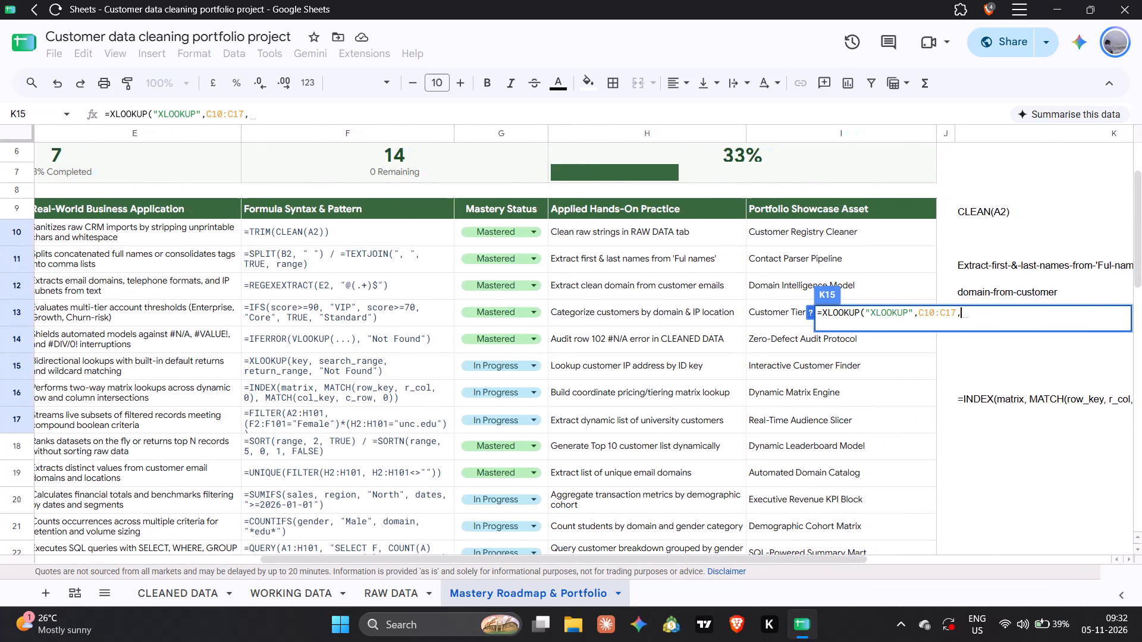
# Add the Formula Syntax & Pattern cells F10:F17 as the return range of the XLOOKUP.
pyautogui.hscroll(6, 584, 435)
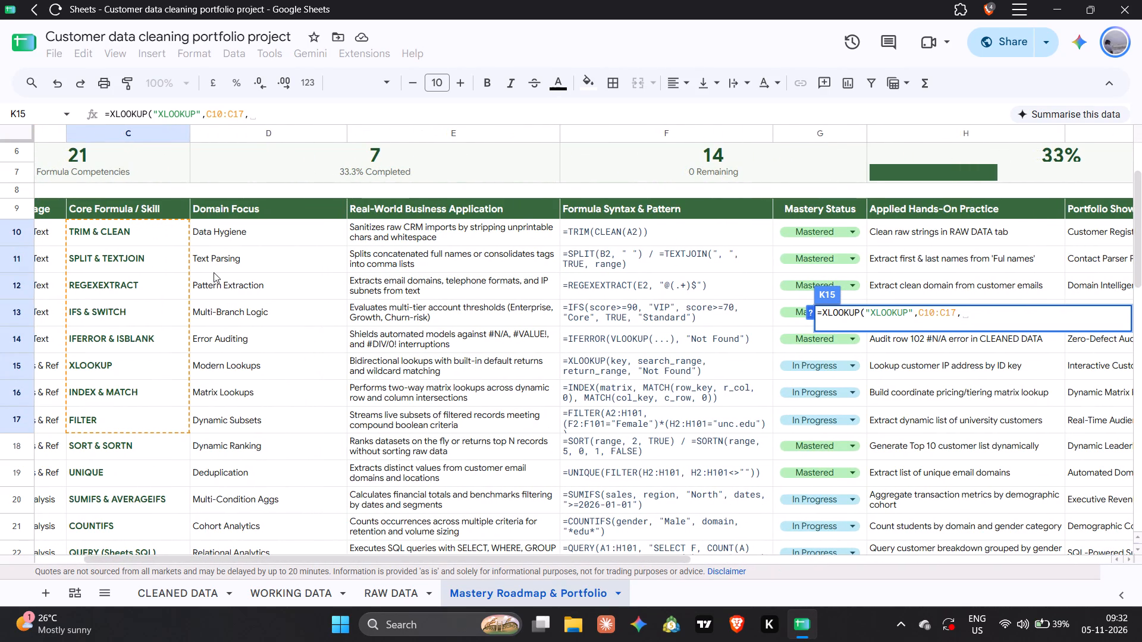
pyautogui.hscroll(-2, 648, 446)
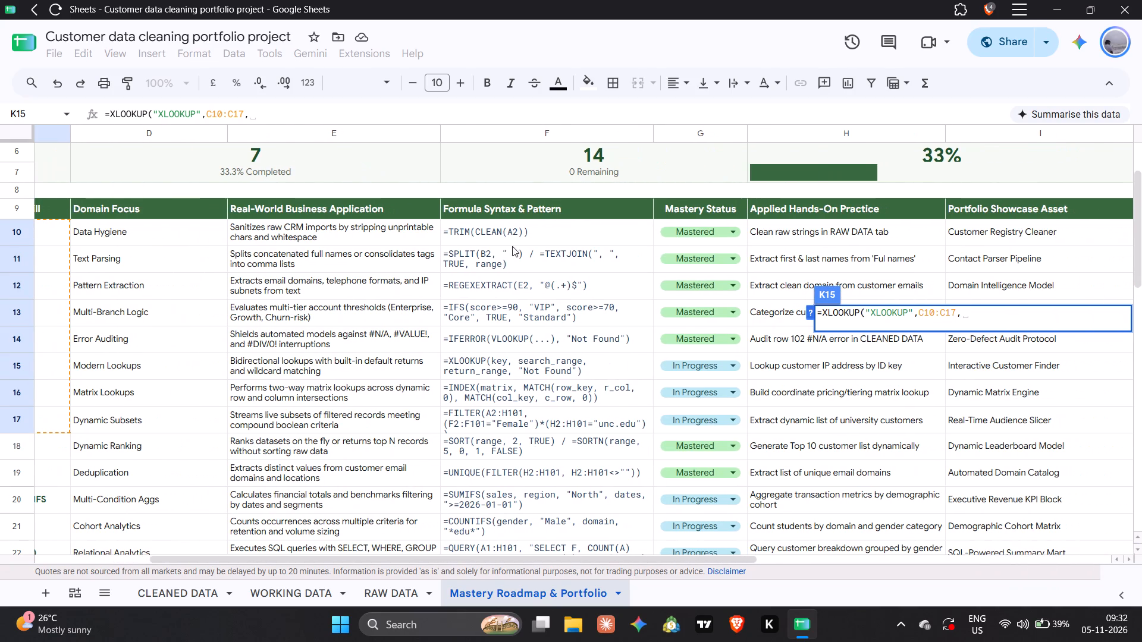
pyautogui.moveTo(443, 221); pyautogui.dragTo(601, 486)
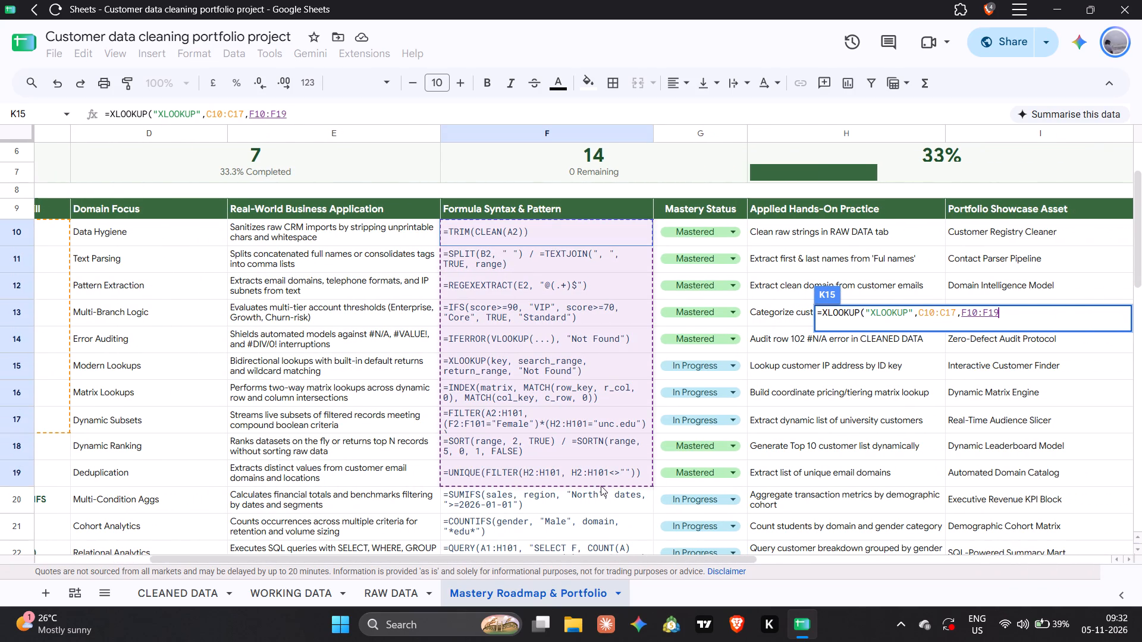
pyautogui.moveTo(601, 486); pyautogui.dragTo(613, 449)
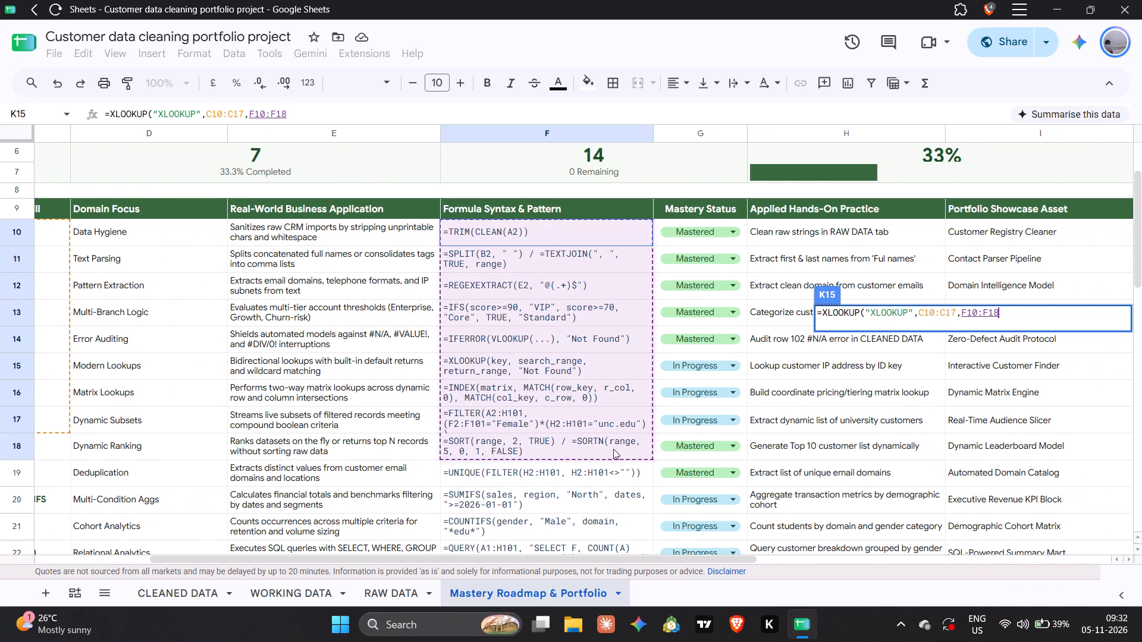
pyautogui.moveTo(613, 449); pyautogui.dragTo(635, 422)
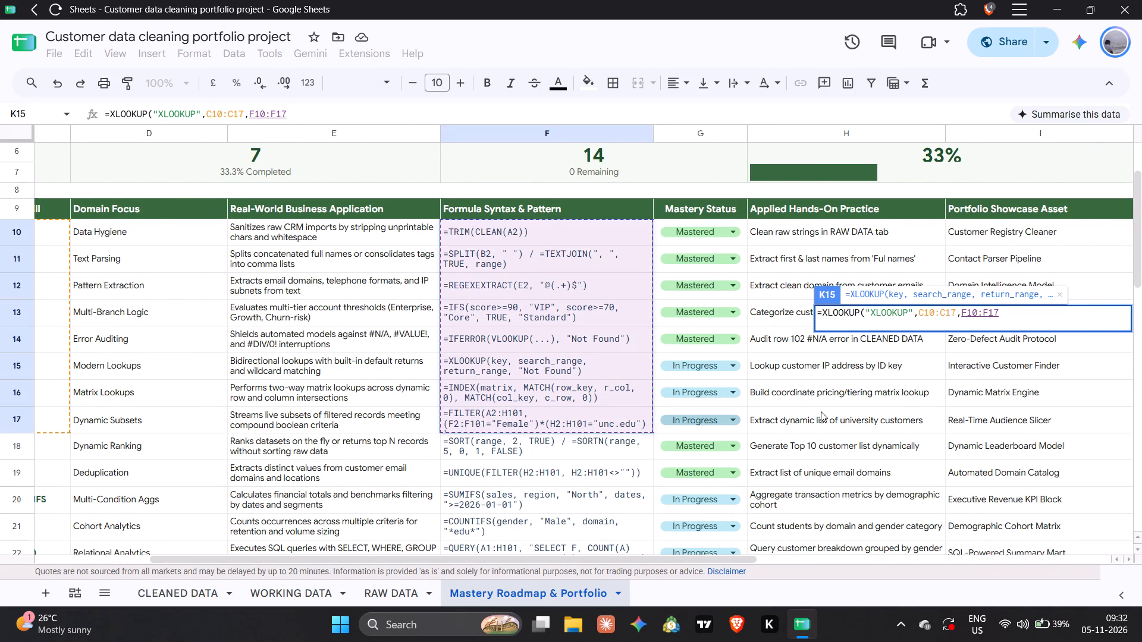
pyautogui.hscroll(-9, 821, 411)
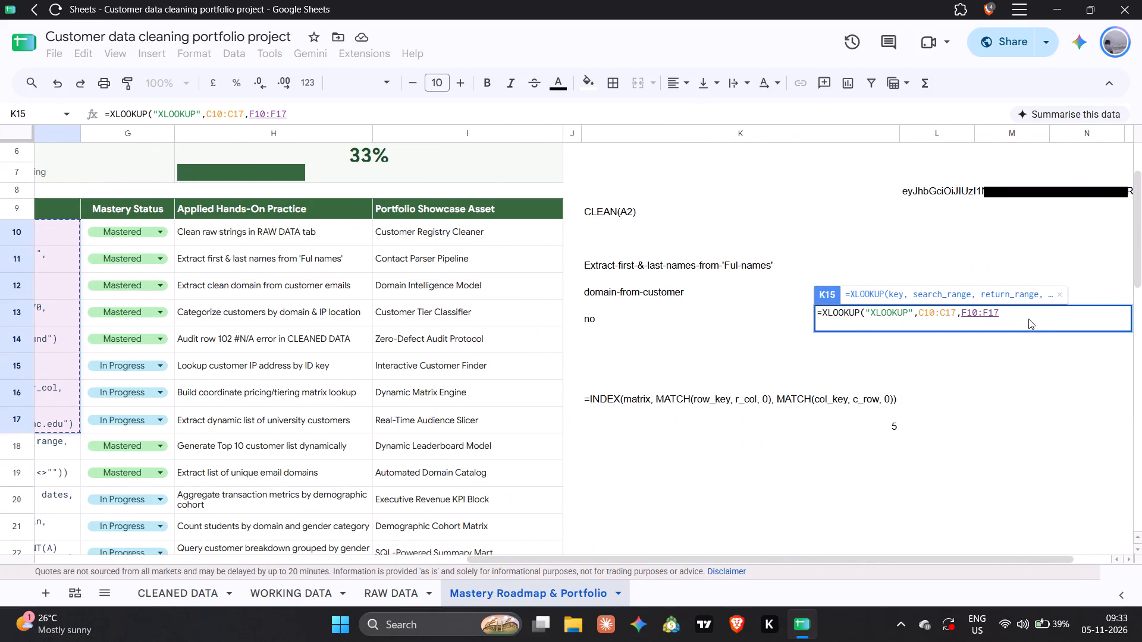
# Add "not found" as the missing-value argument and close the XLOOKUP's parenthesis.
pyautogui.press(',')
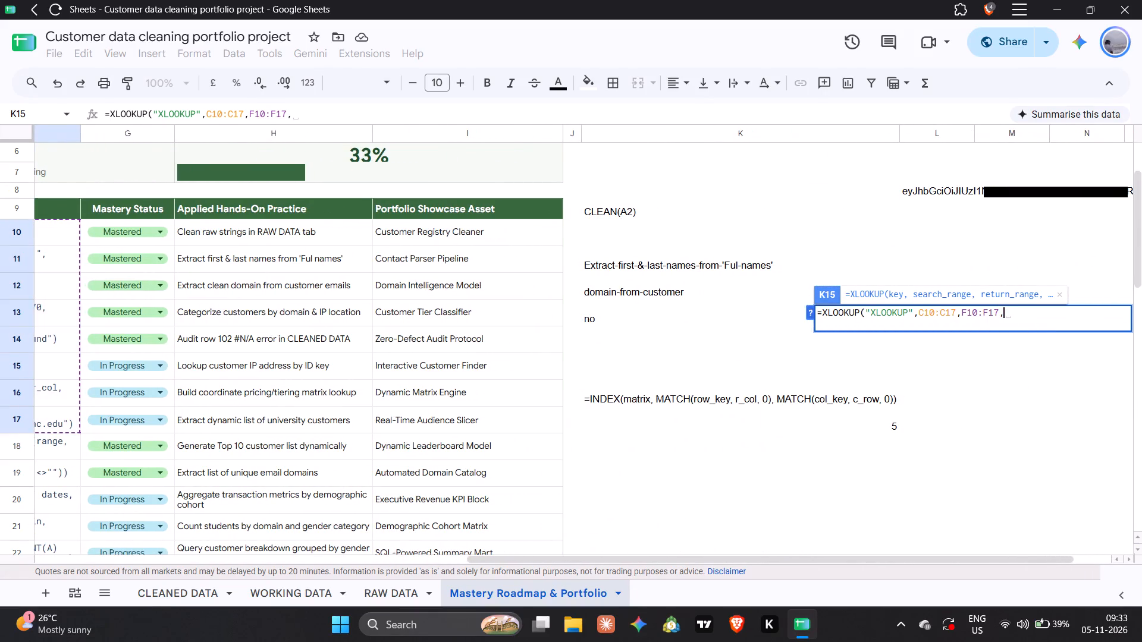
pyautogui.hotkey('shift', '"')
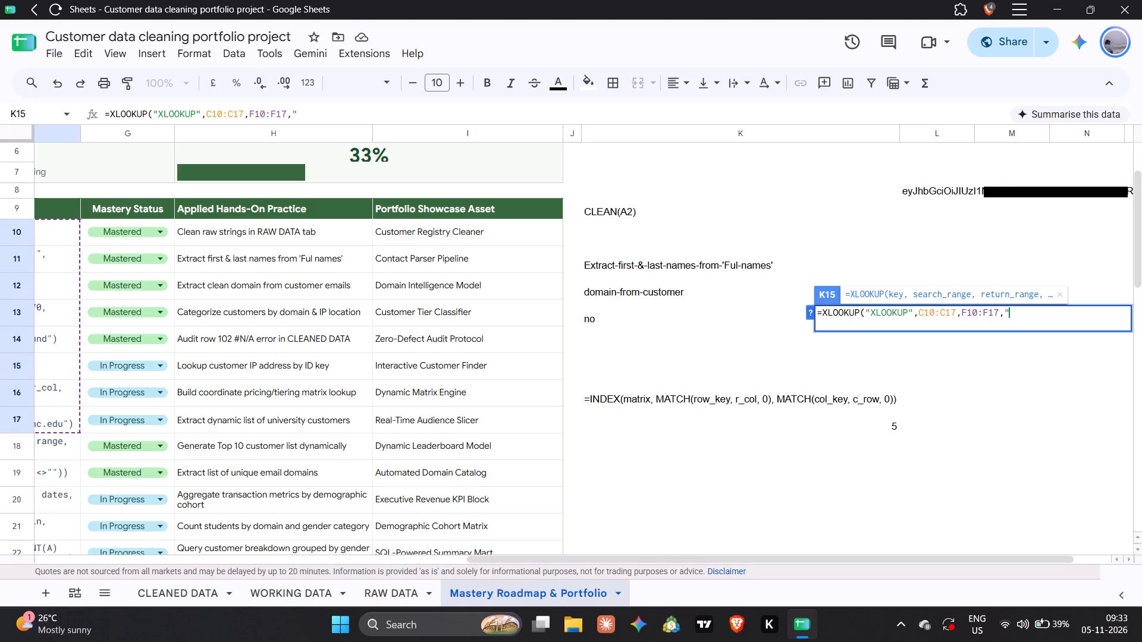
pyautogui.press('n')
pyautogui.write('ot found')
pyautogui.hotkey('shift', '"')
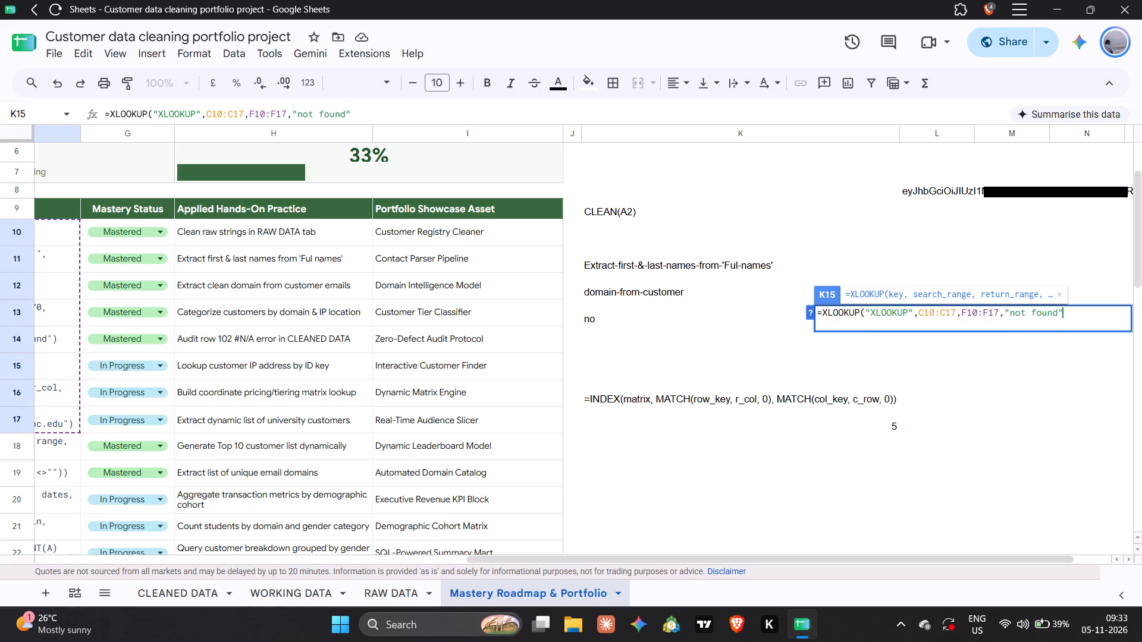
pyautogui.hotkey('shift', ')')
# Change the search key text to lowercase "xlookup" and commit the formula in K15.
pyautogui.press('Left')
pyautogui.press('Left')
pyautogui.press('Left')
pyautogui.press('Left')
pyautogui.press('Left')
pyautogui.press('Left')
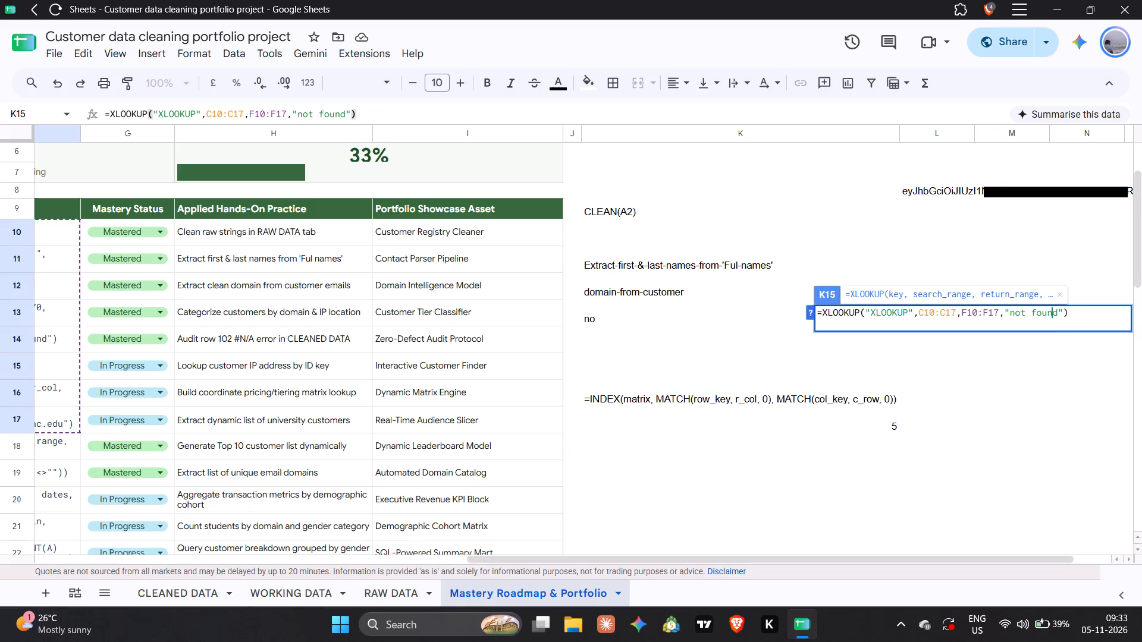
pyautogui.press('Left')
pyautogui.press('Left')
pyautogui.press('Left')
pyautogui.press('Left')
pyautogui.press('Left')
pyautogui.press('Left')
pyautogui.press('Left')
pyautogui.press('Left')
pyautogui.press('Left')
pyautogui.press('Left')
pyautogui.press('Left')
pyautogui.press('Left')
pyautogui.press('Left')
pyautogui.press('Left')
pyautogui.press('Left')
pyautogui.press('Left')
pyautogui.press('Left')
pyautogui.press('Left')
pyautogui.press('Left')
pyautogui.press('Left')
pyautogui.press('Left')
pyautogui.press('Left')
pyautogui.press('Left')
pyautogui.press('Left')
pyautogui.press('BackSpace')
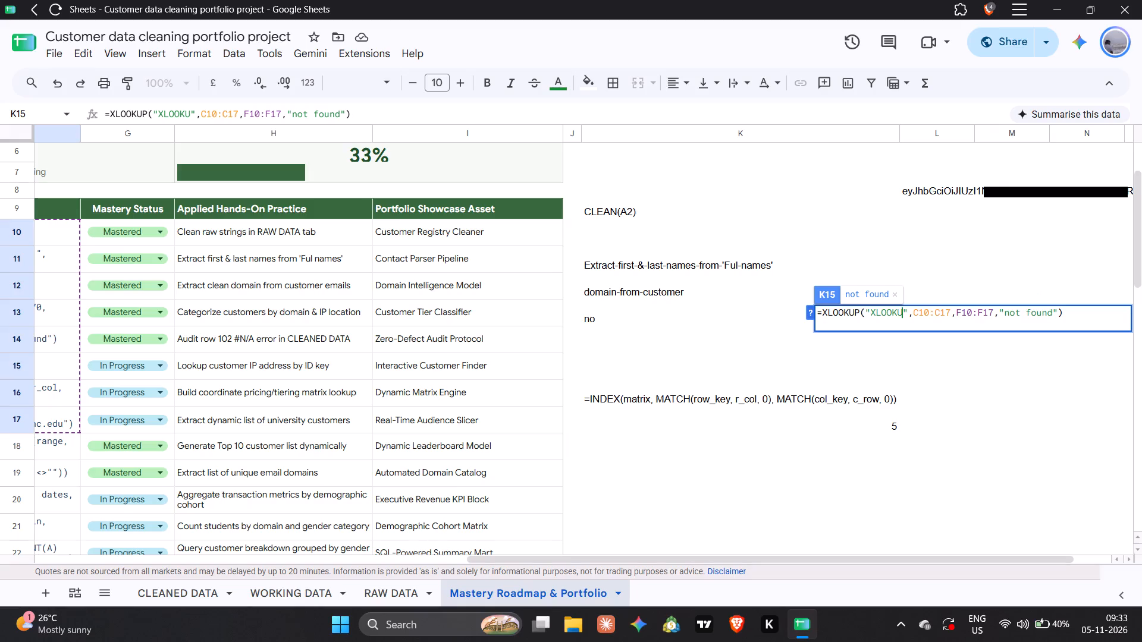
pyautogui.press('p')
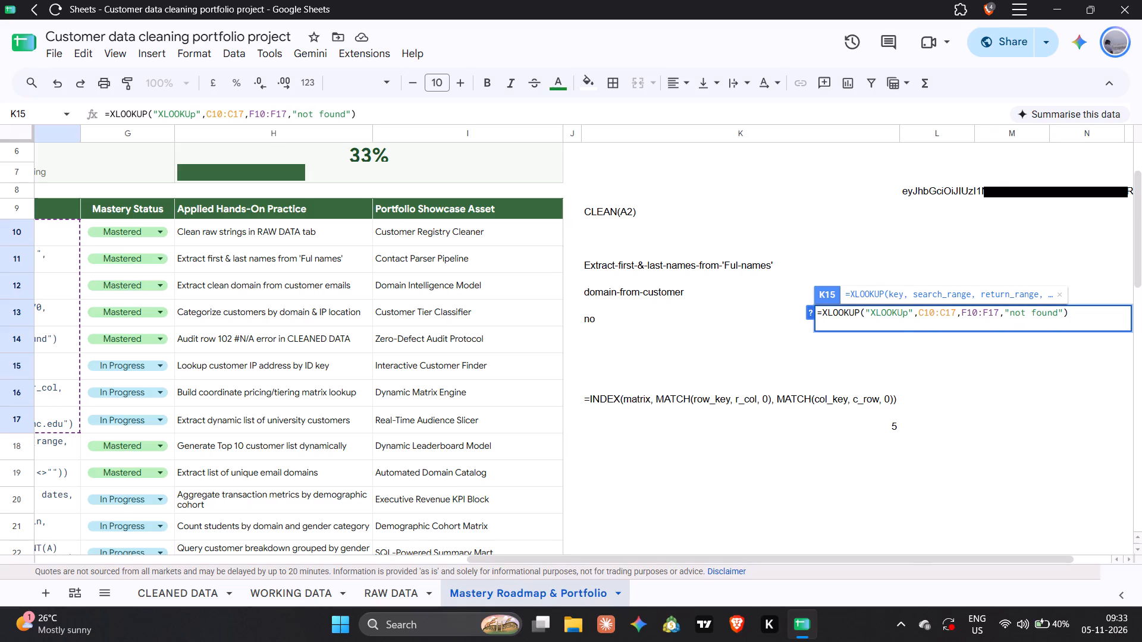
pyautogui.press('BackSpace')
pyautogui.press('BackSpace')
pyautogui.press('BackSpace')
pyautogui.press('BackSpace')
pyautogui.press('BackSpace')
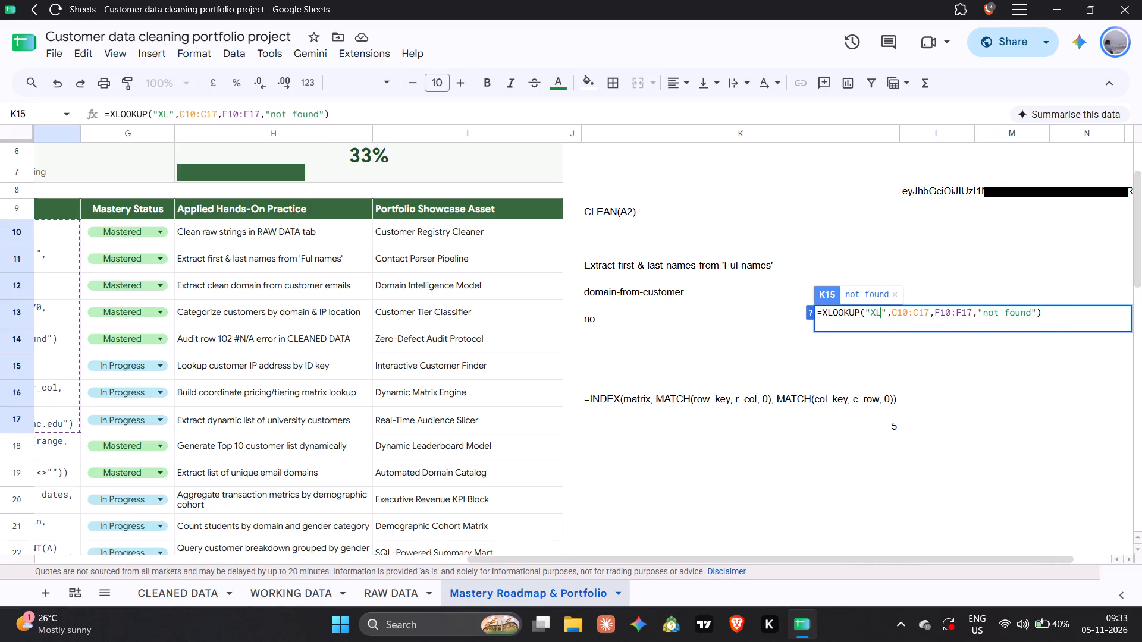
pyautogui.press('BackSpace')
pyautogui.press('BackSpace')
pyautogui.write('xlook')
pyautogui.write('up')
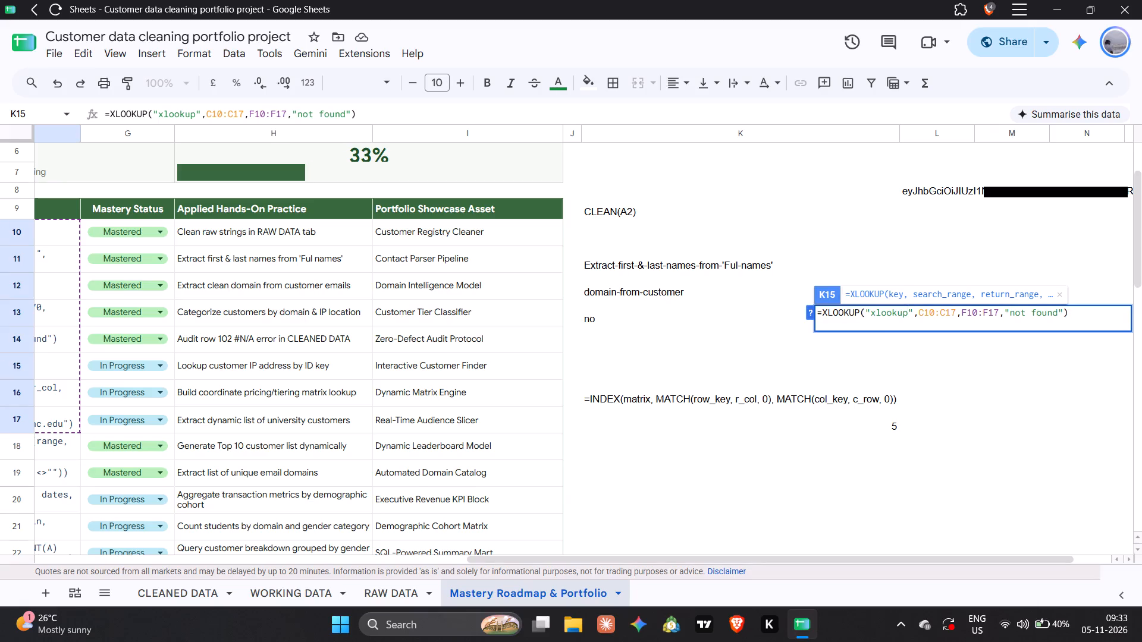
pyautogui.press('Return')
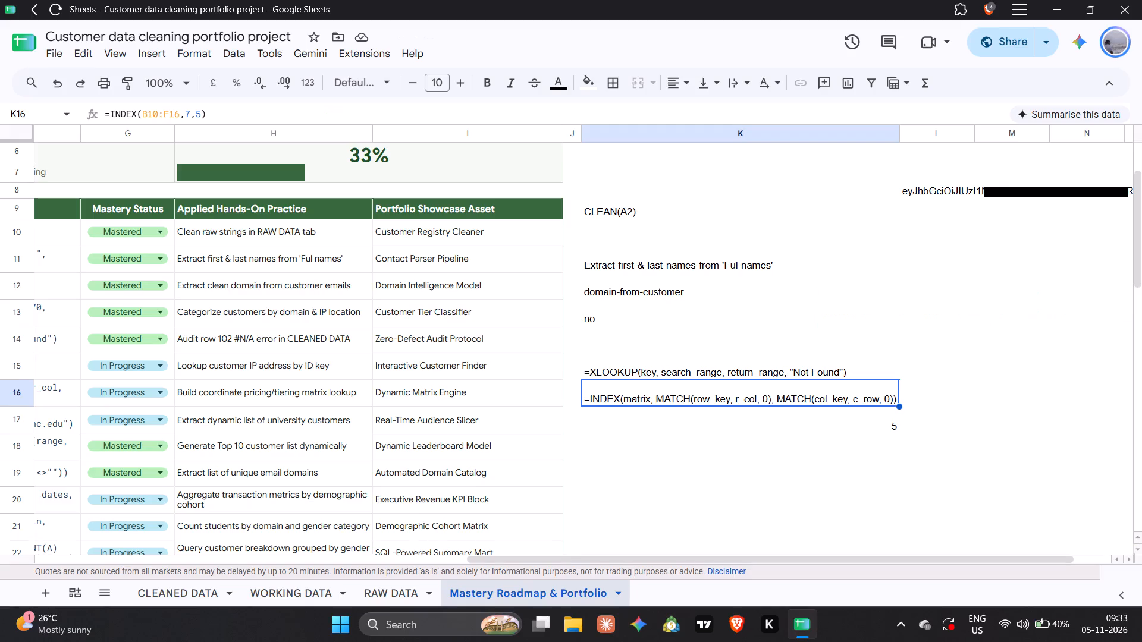
# Set the mastery status of the XLOOKUP row, G15, to Mastered.
pyautogui.hscroll(5, 395, 406)
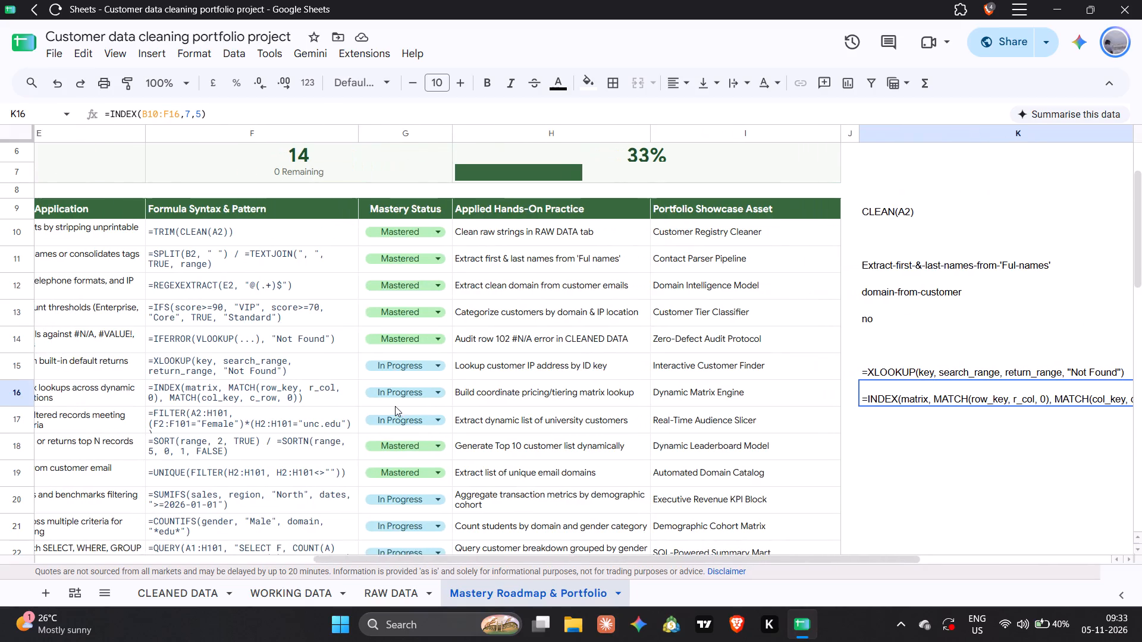
pyautogui.click(442, 372)
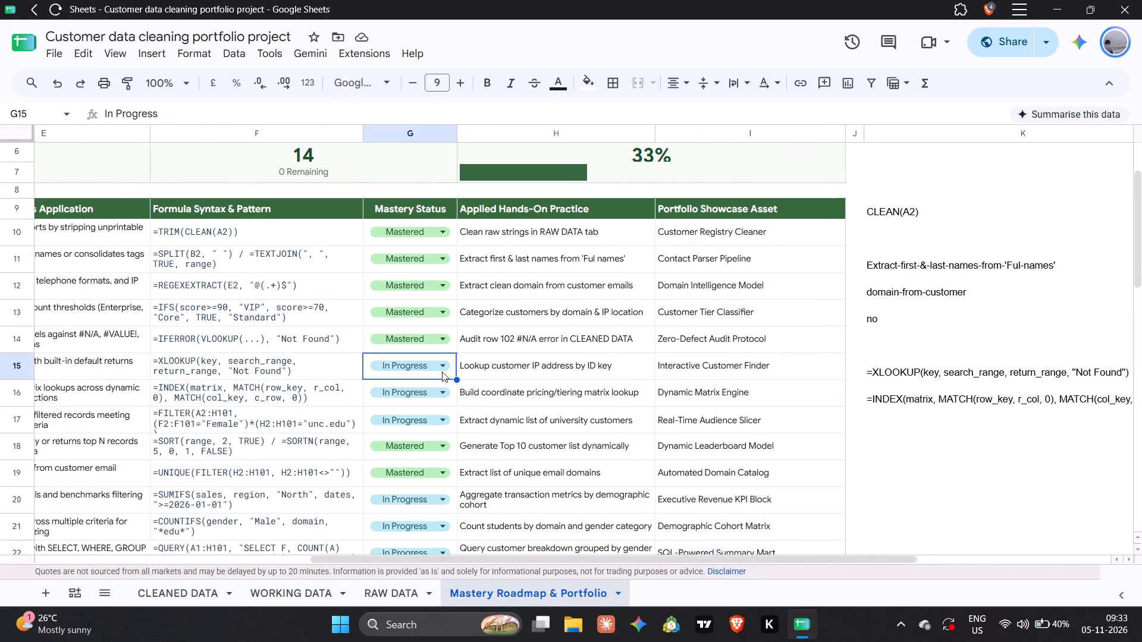
pyautogui.click(441, 365)
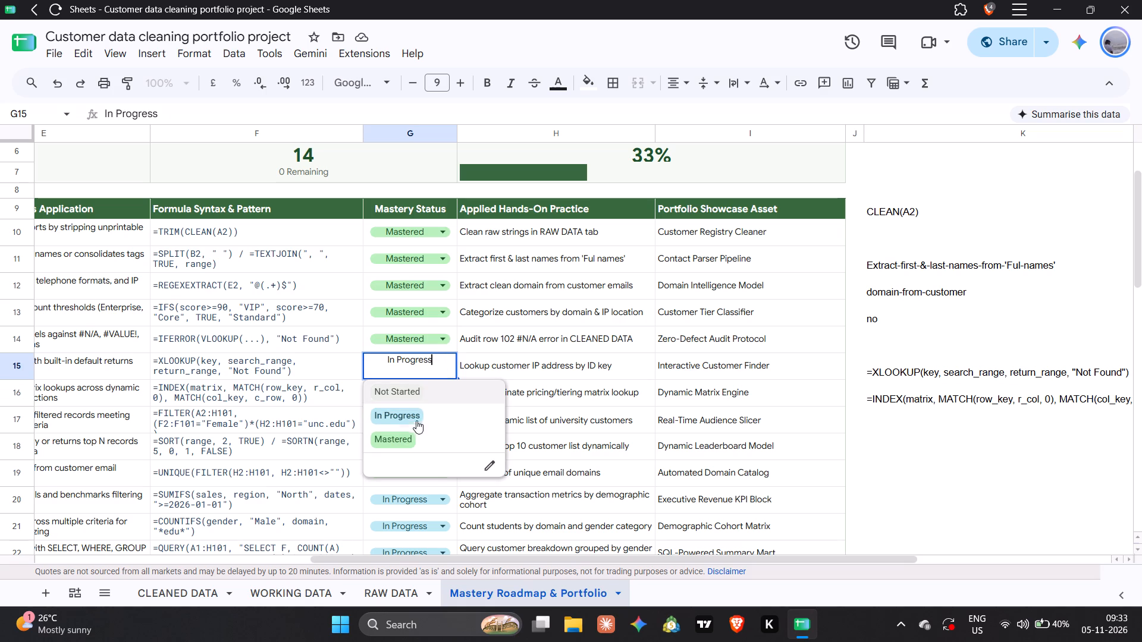
pyautogui.click(399, 446)
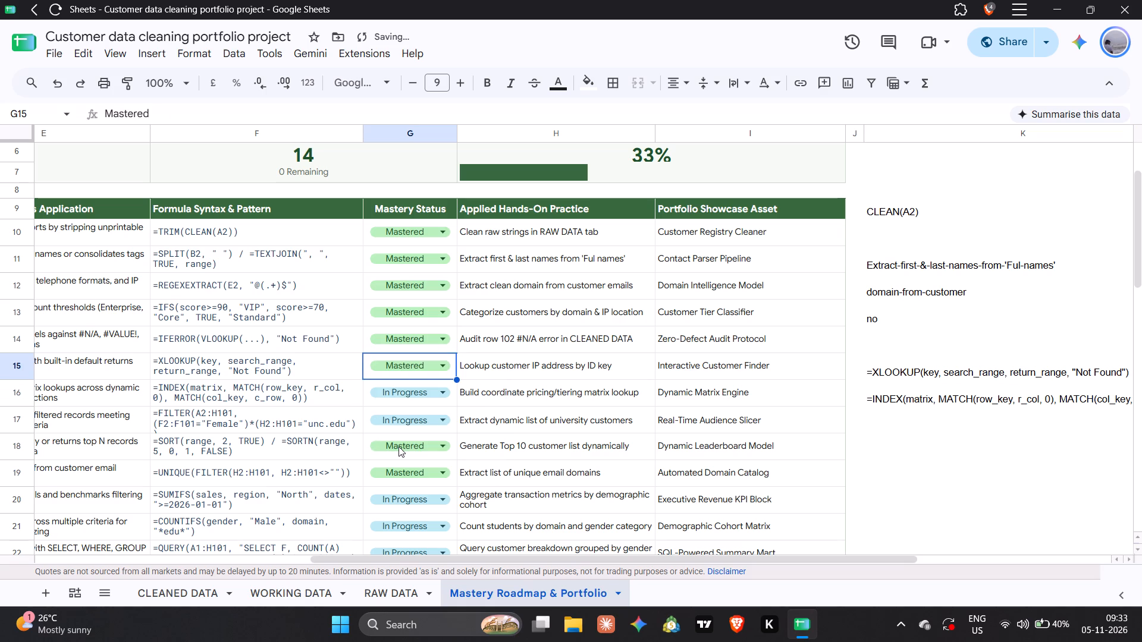
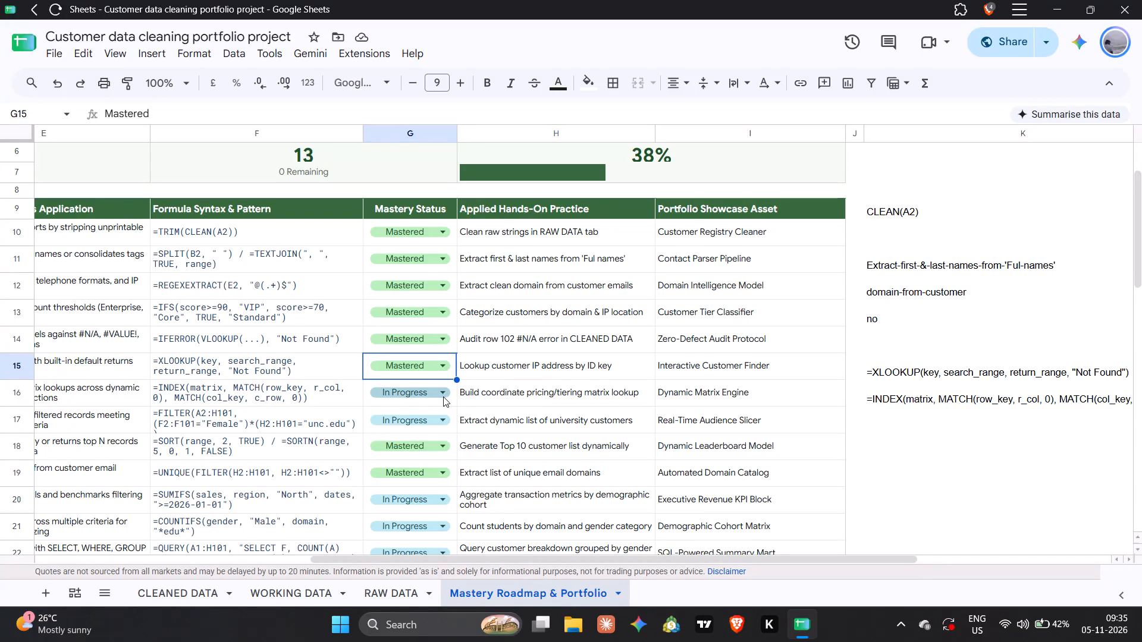
# Set the mastery status of the INDEX/MATCH row, G16, to Mastered.
pyautogui.click(443, 396)
pyautogui.click(396, 467)
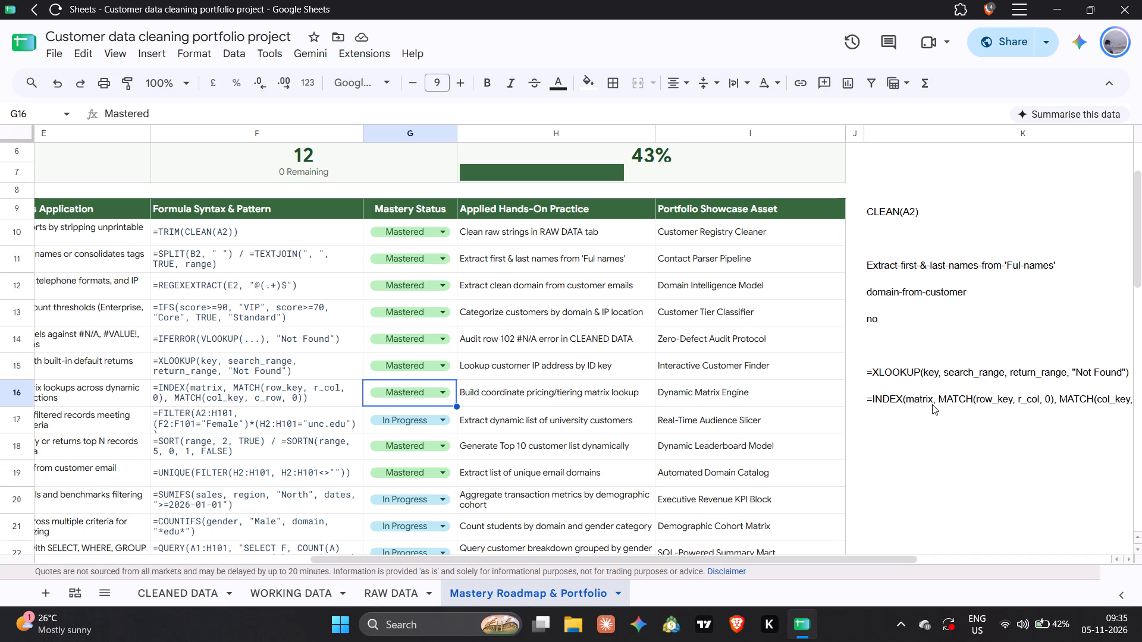
pyautogui.click(912, 405)
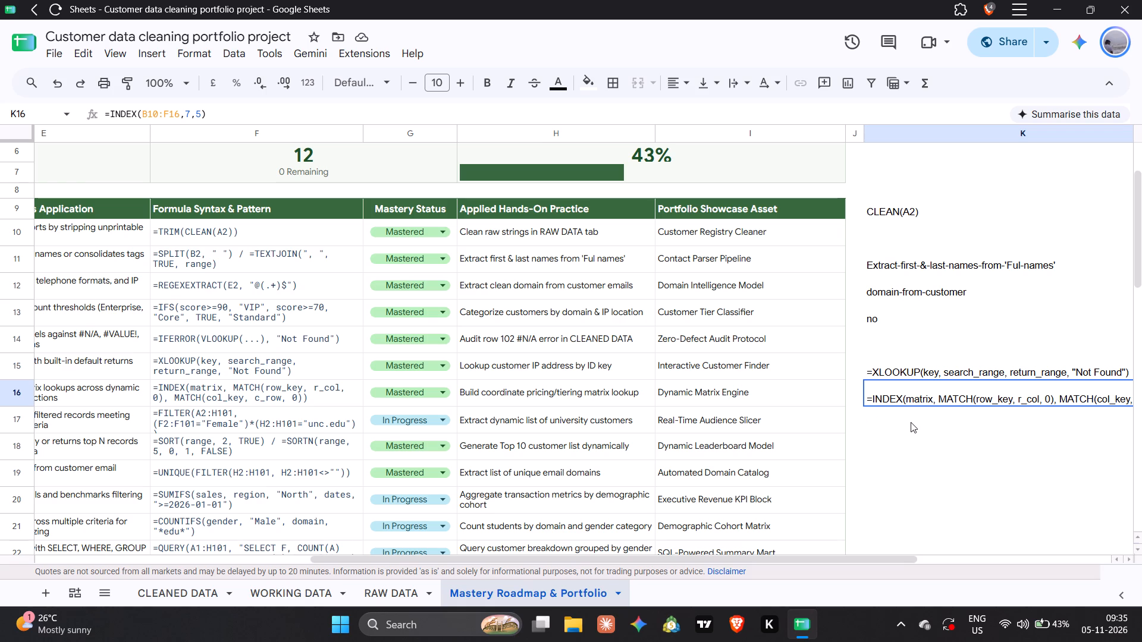
pyautogui.scroll(-1, 911, 422)
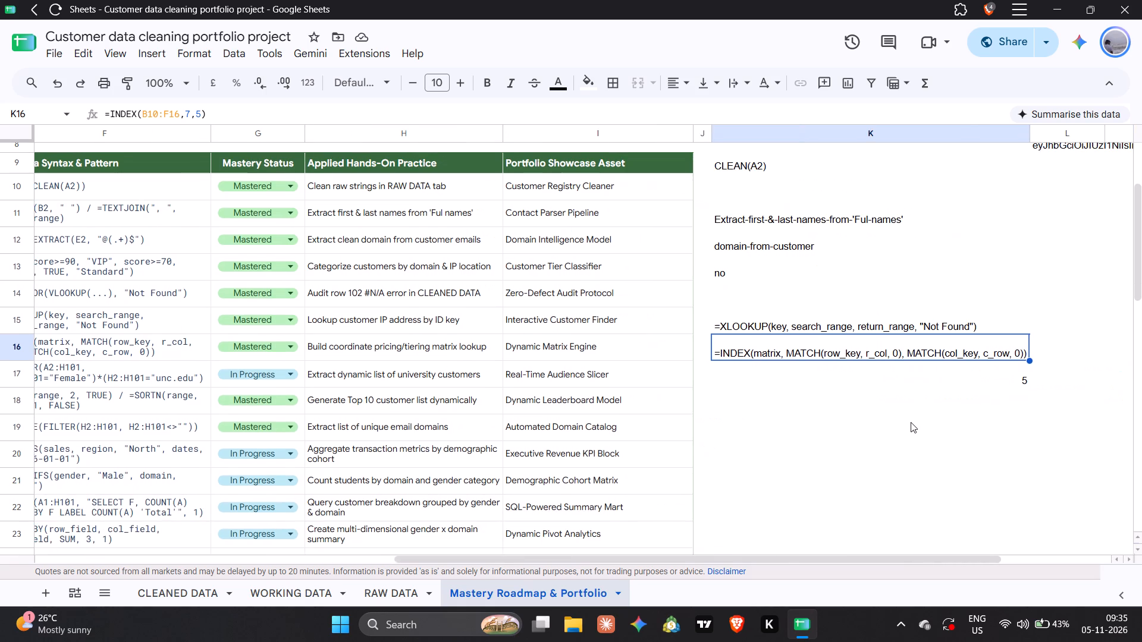
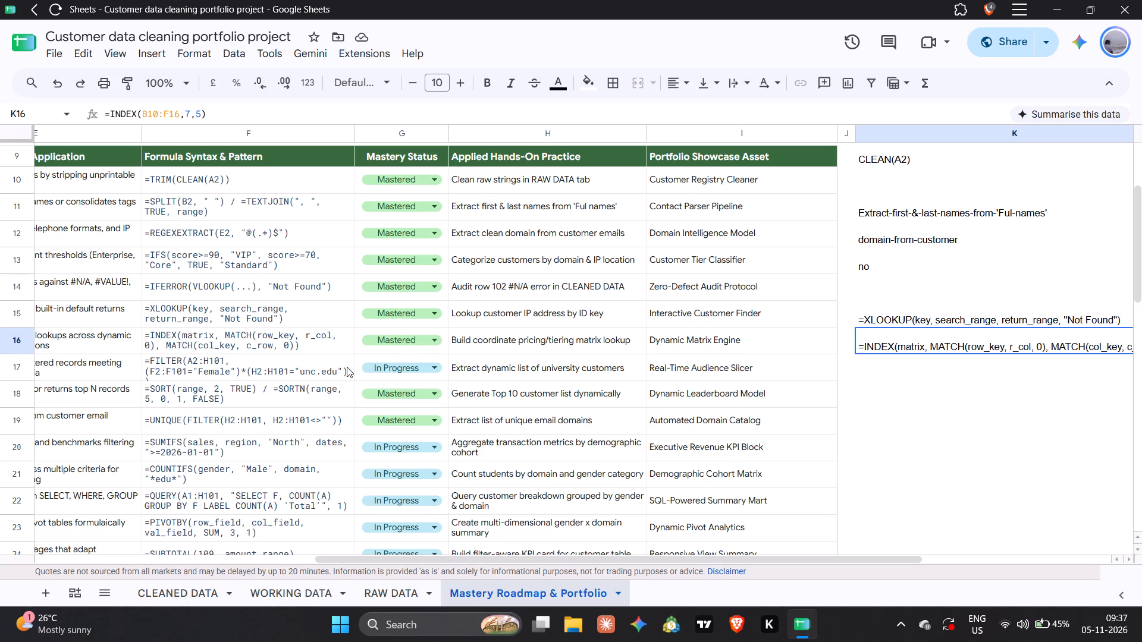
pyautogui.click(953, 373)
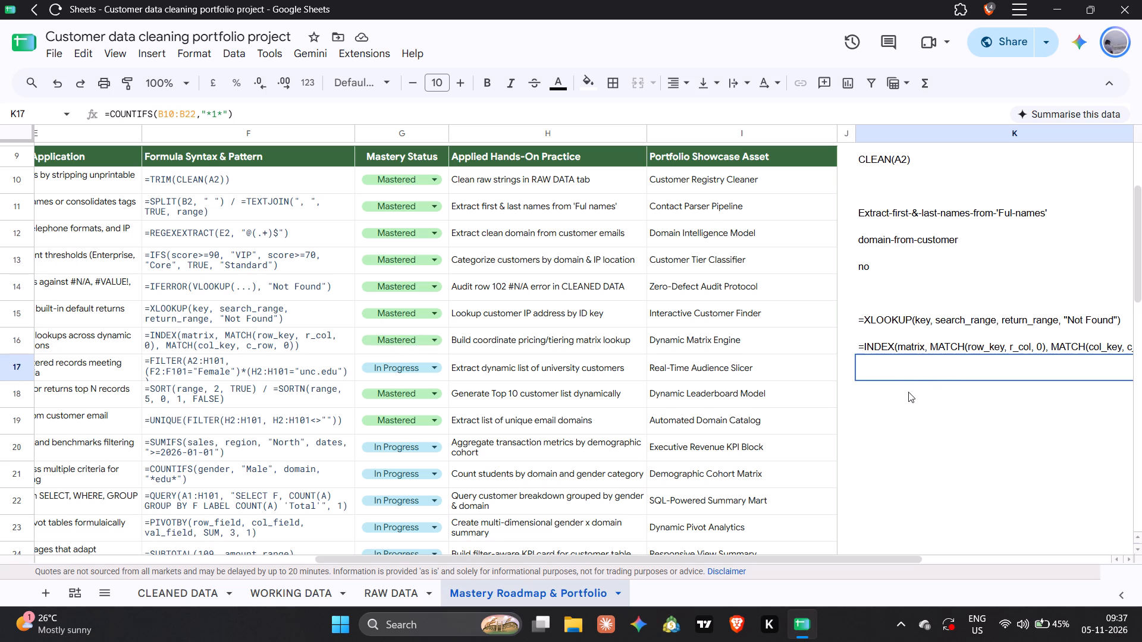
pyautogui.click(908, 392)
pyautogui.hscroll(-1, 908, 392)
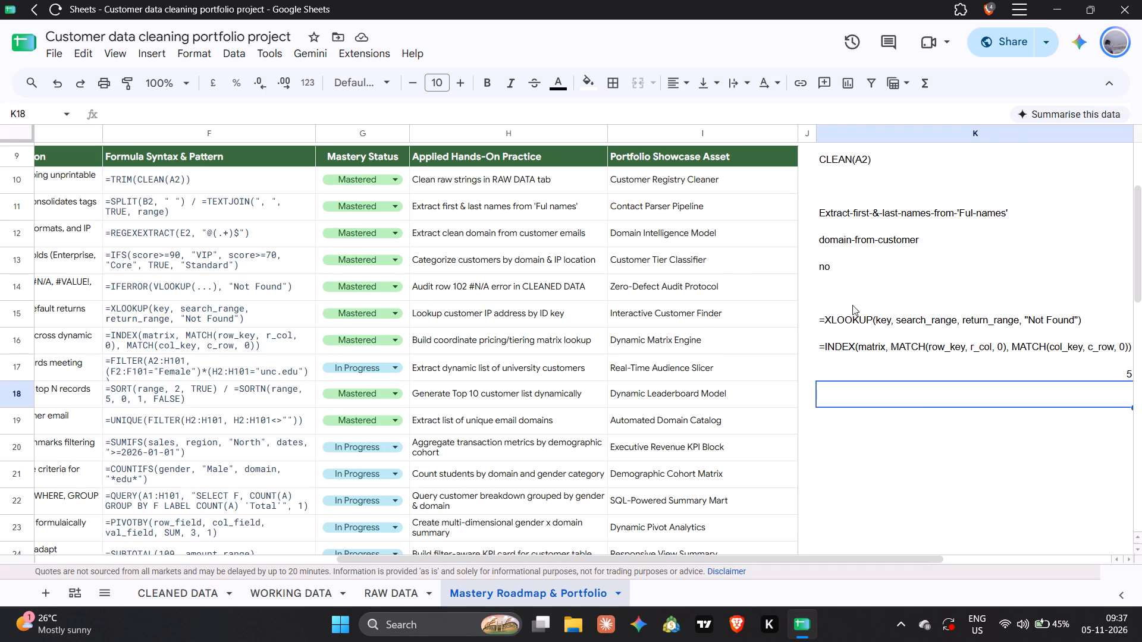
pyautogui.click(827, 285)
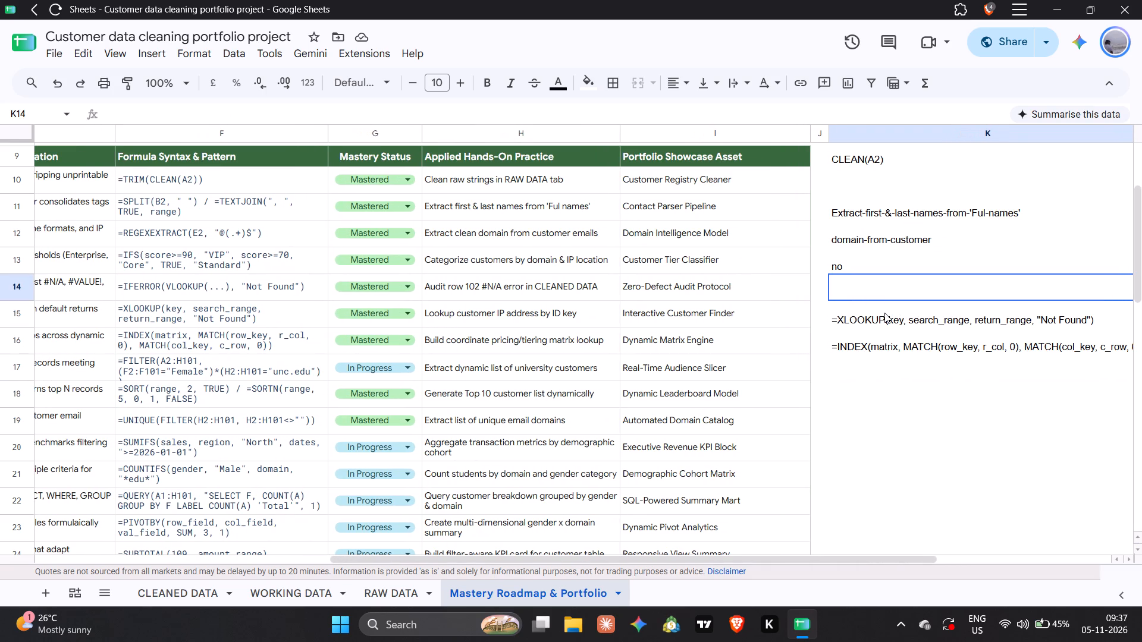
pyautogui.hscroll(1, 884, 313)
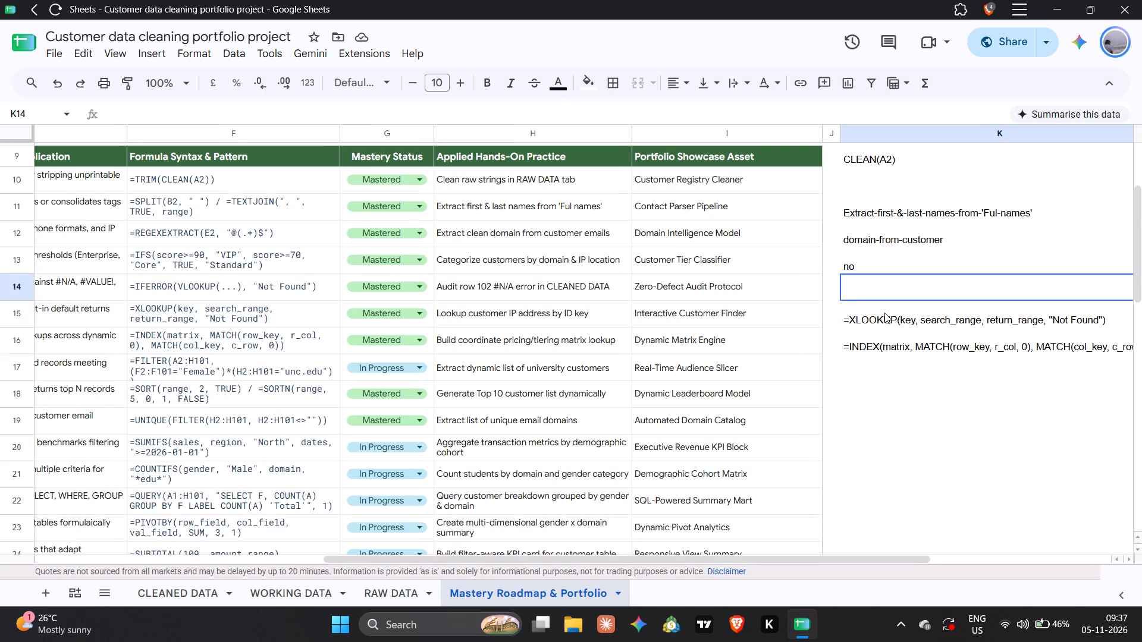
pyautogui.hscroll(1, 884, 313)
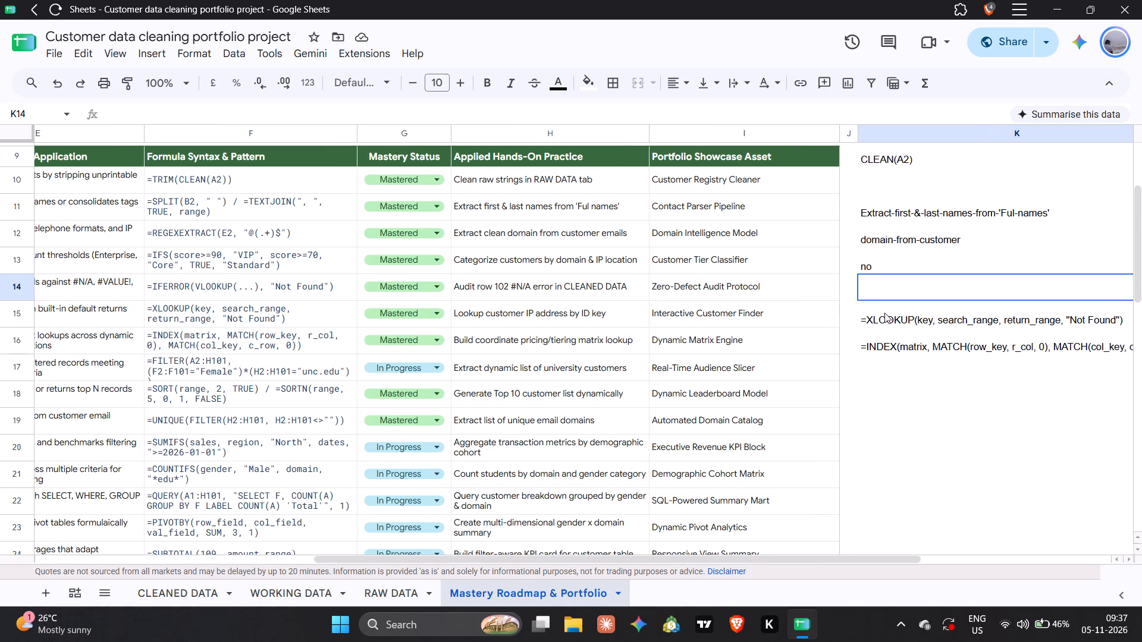
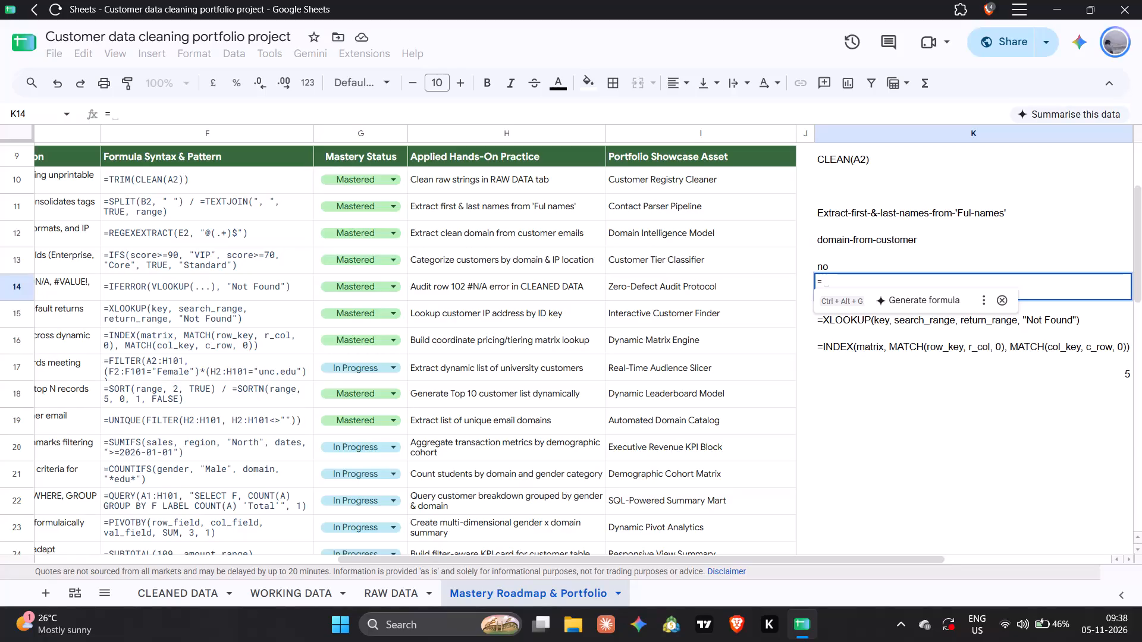
# Start a FILTER formula in cell K14 with B10:D19 as the range to filter.
pyautogui.write('fil')
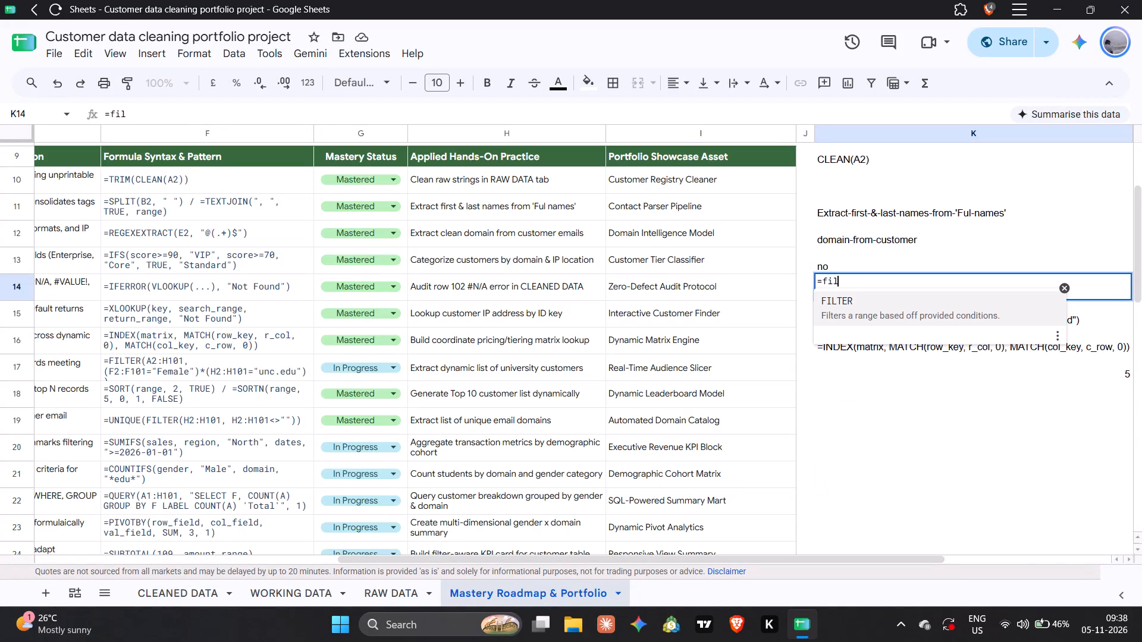
pyautogui.press('Return')
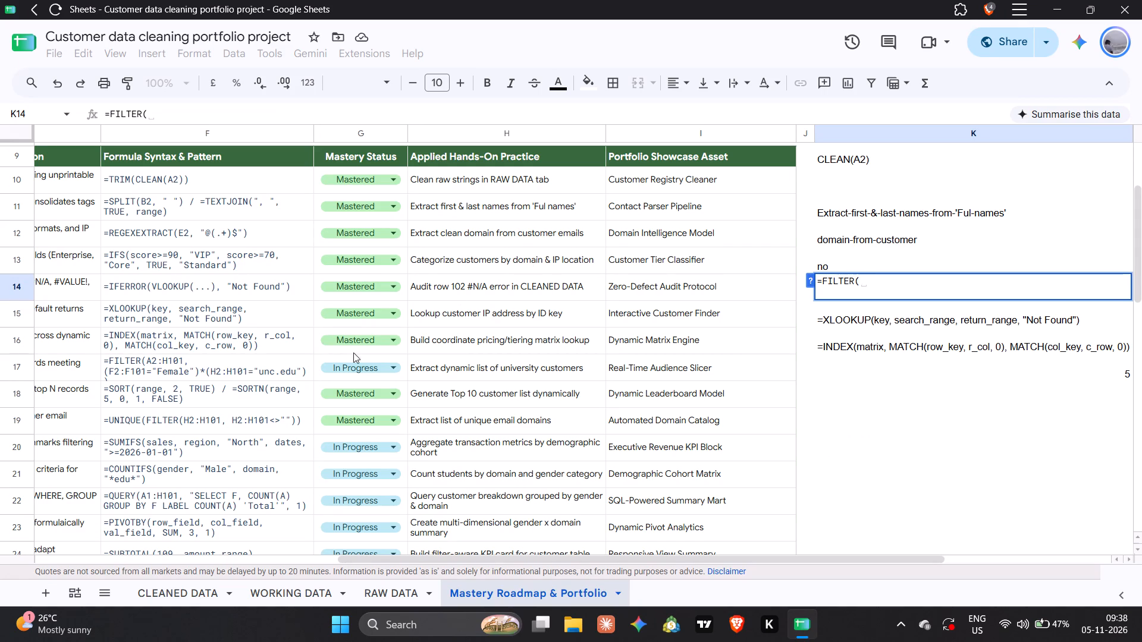
pyautogui.hscroll(8, 297, 390)
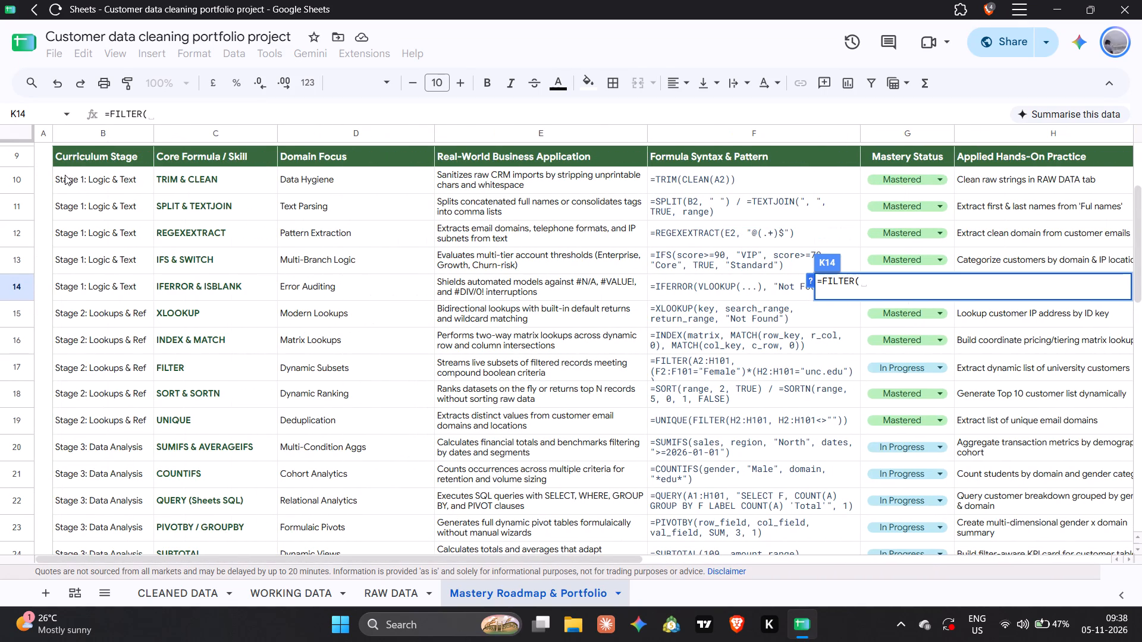
pyautogui.moveTo(65, 175); pyautogui.dragTo(415, 306)
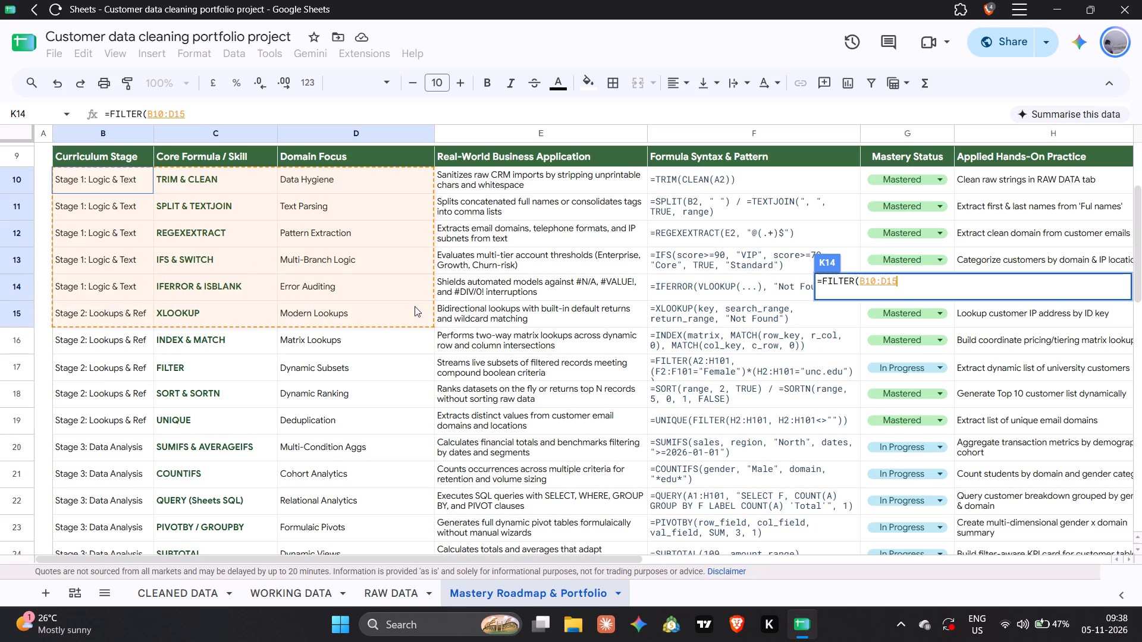
pyautogui.moveTo(415, 306); pyautogui.dragTo(371, 413)
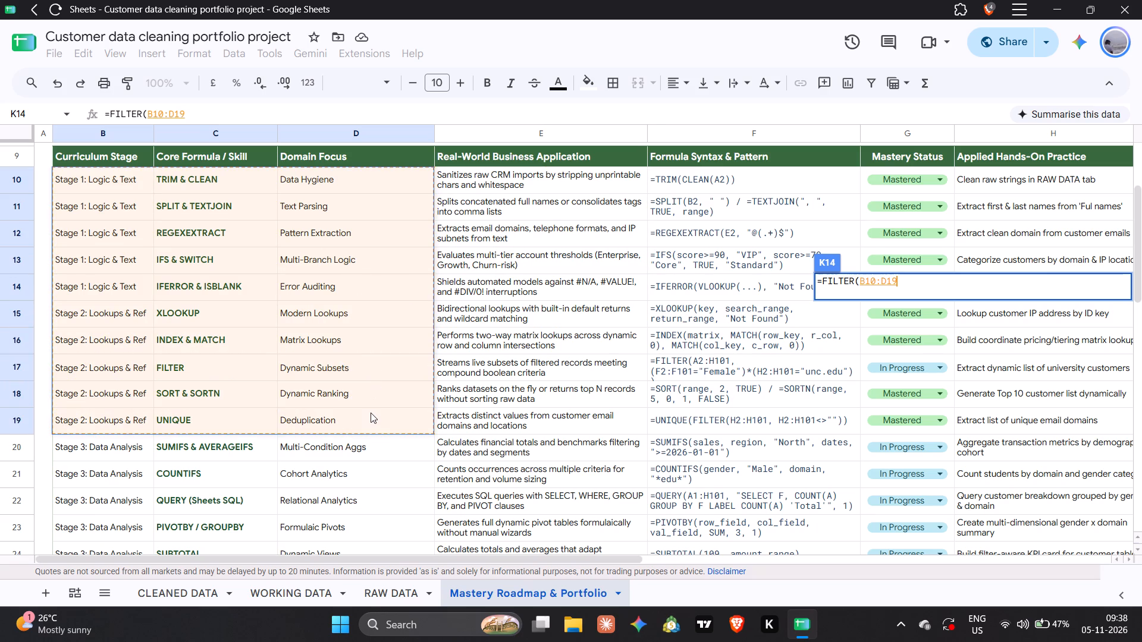
pyautogui.hscroll(-5, 659, 389)
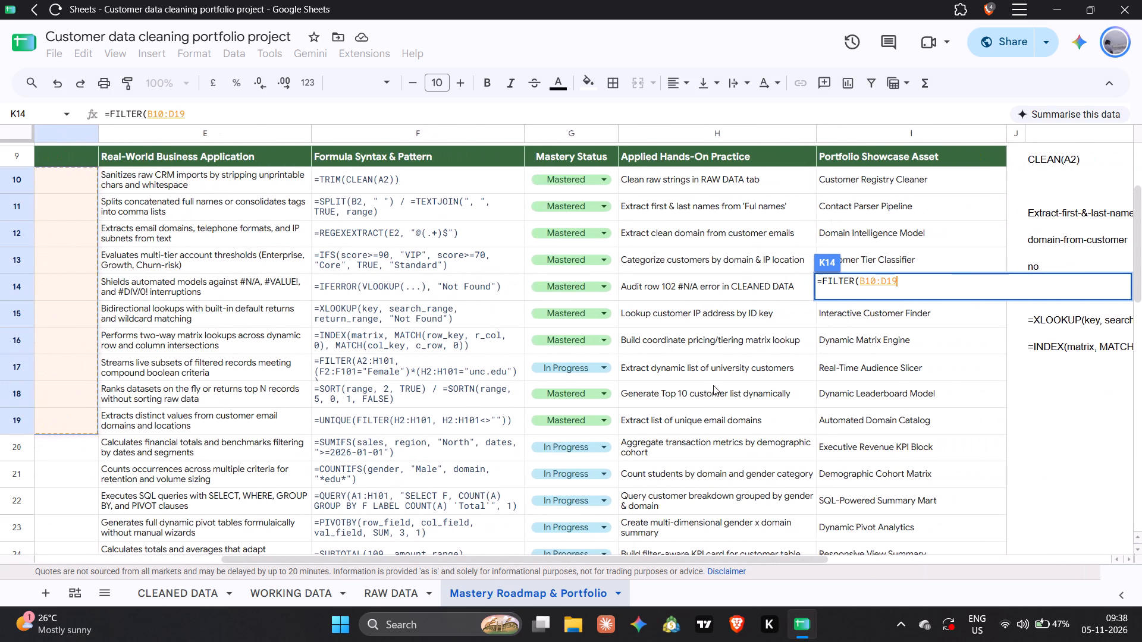
pyautogui.hscroll(5, 801, 380)
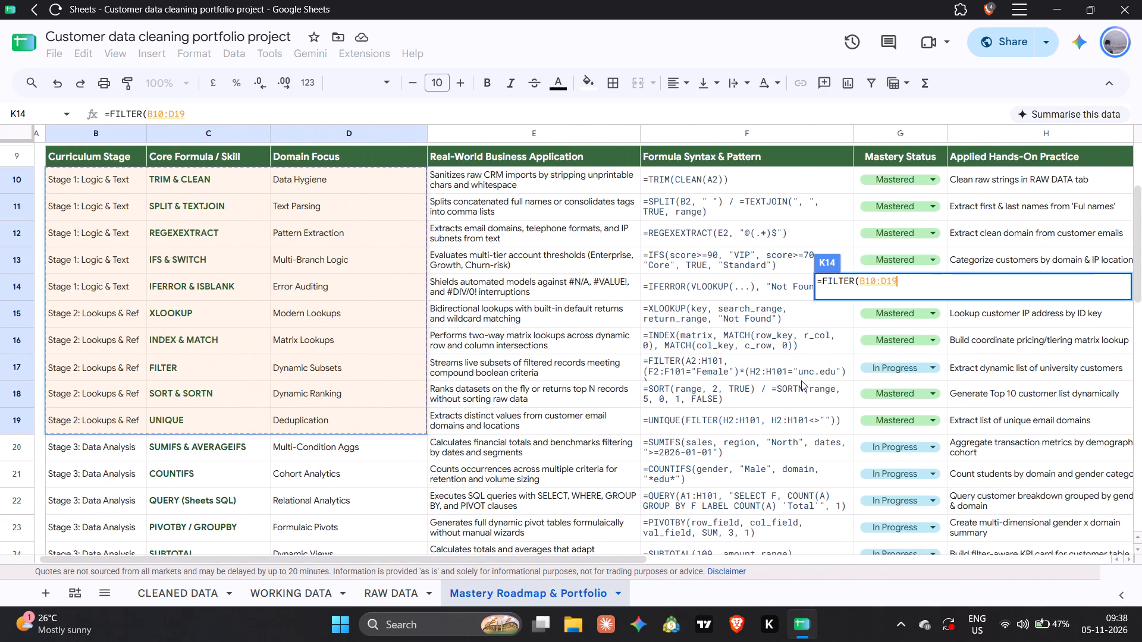
# Add the condition (c10:c19="filter") to the FILTER formula in K14 and complete the formula.
pyautogui.press(',')
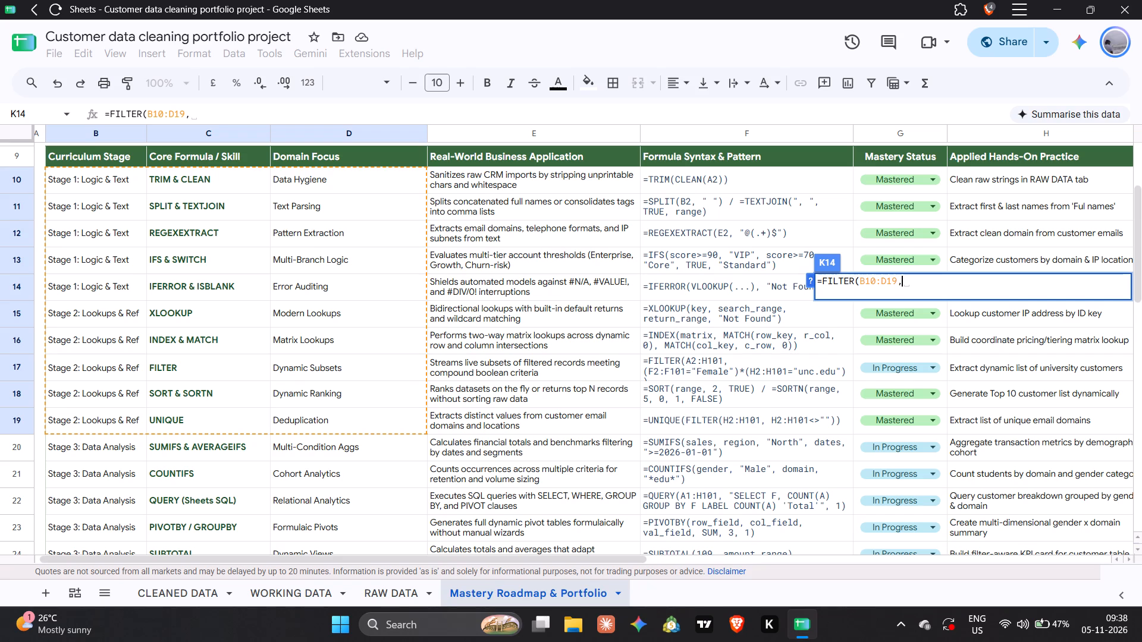
pyautogui.hotkey('shift', '(')
pyautogui.press('c')
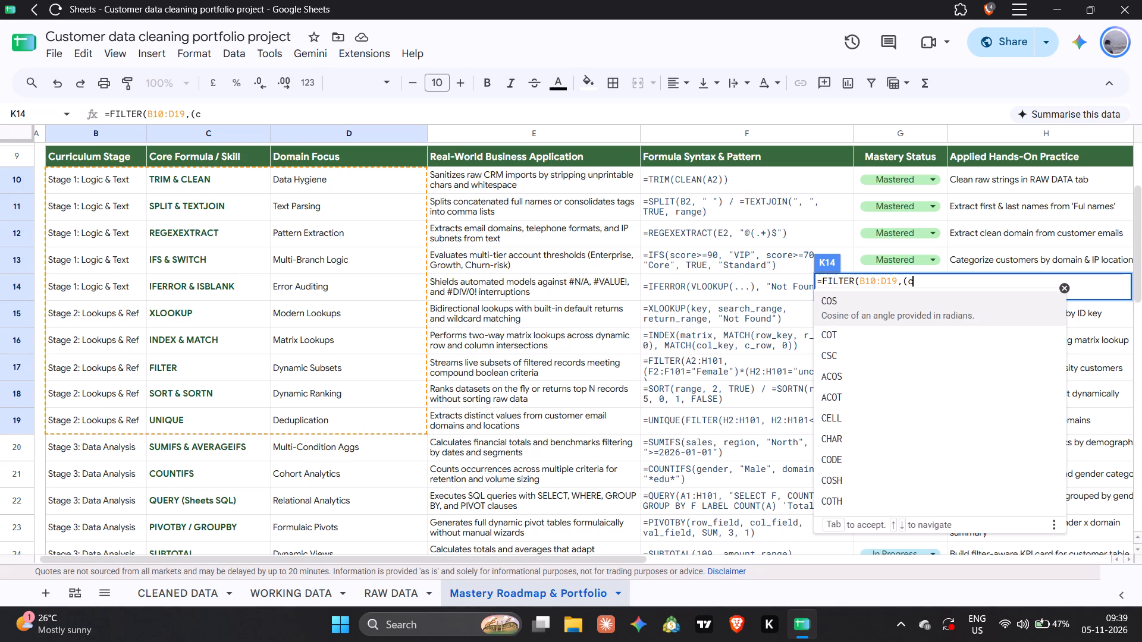
pyautogui.write('19')
pyautogui.press('BackSpace')
pyautogui.press('BackSpace')
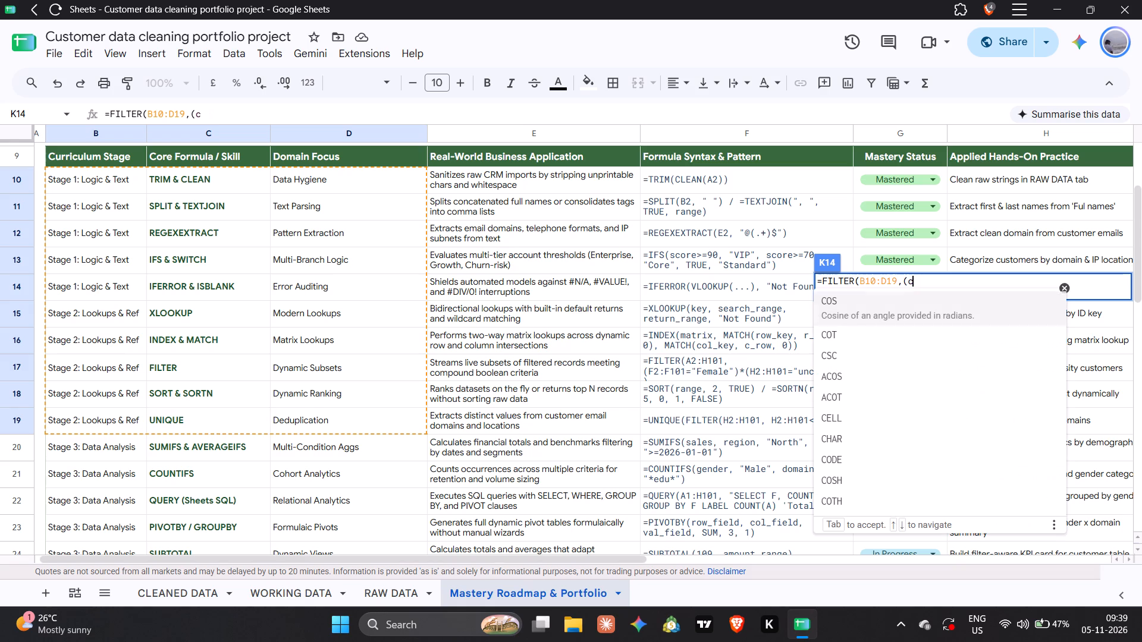
pyautogui.press('0')
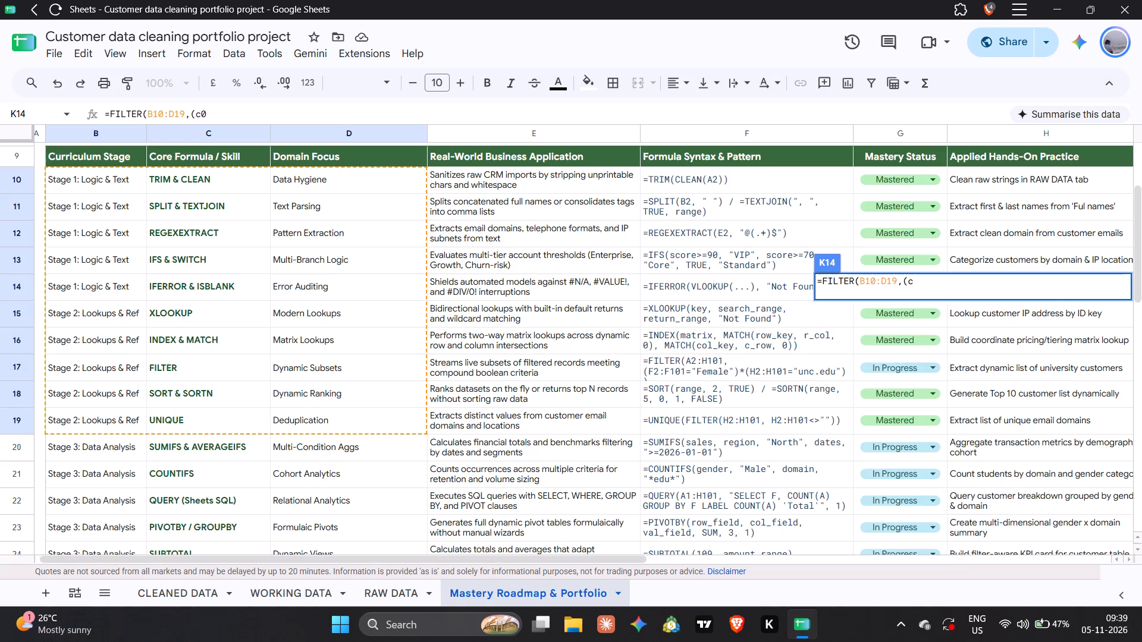
pyautogui.press('BackSpace')
pyautogui.write('10')
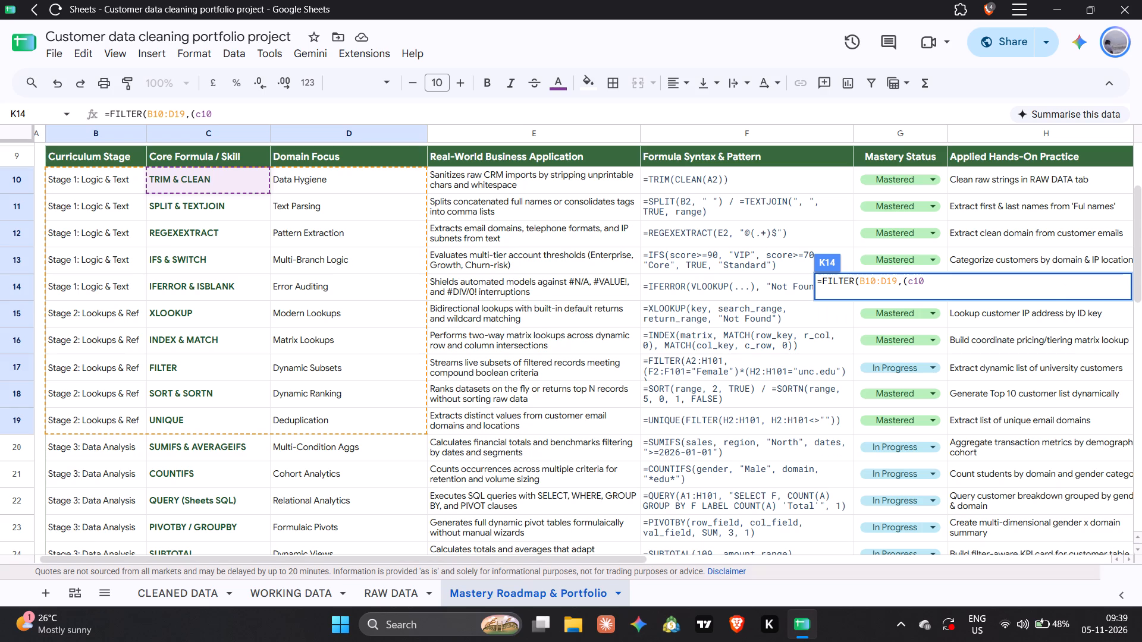
pyautogui.hotkey('shift', ':')
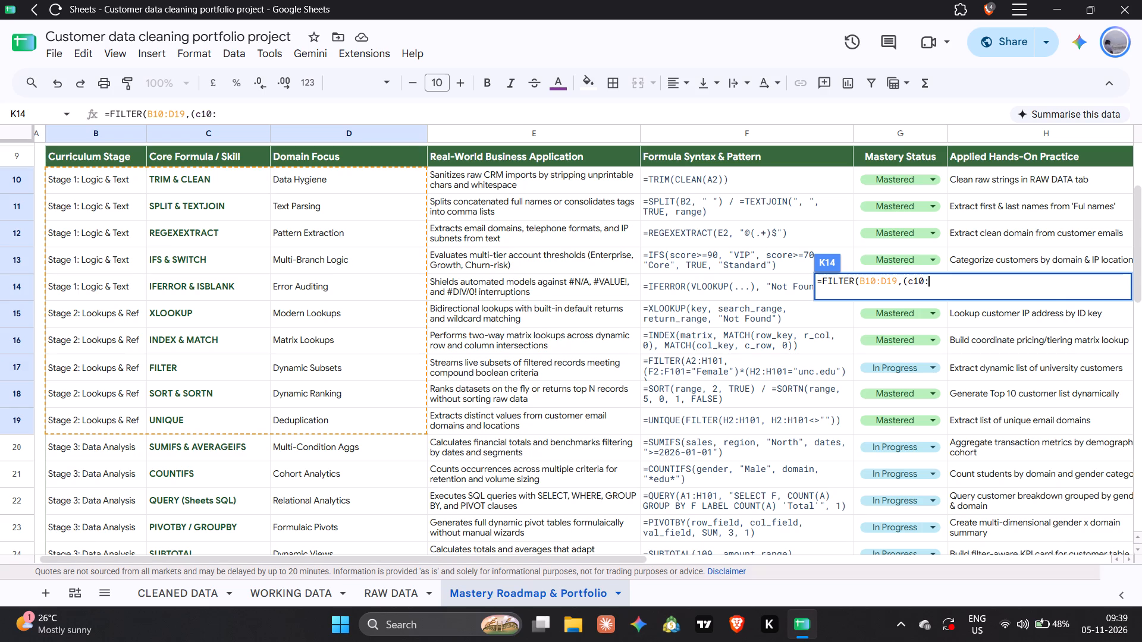
pyautogui.write('c19')
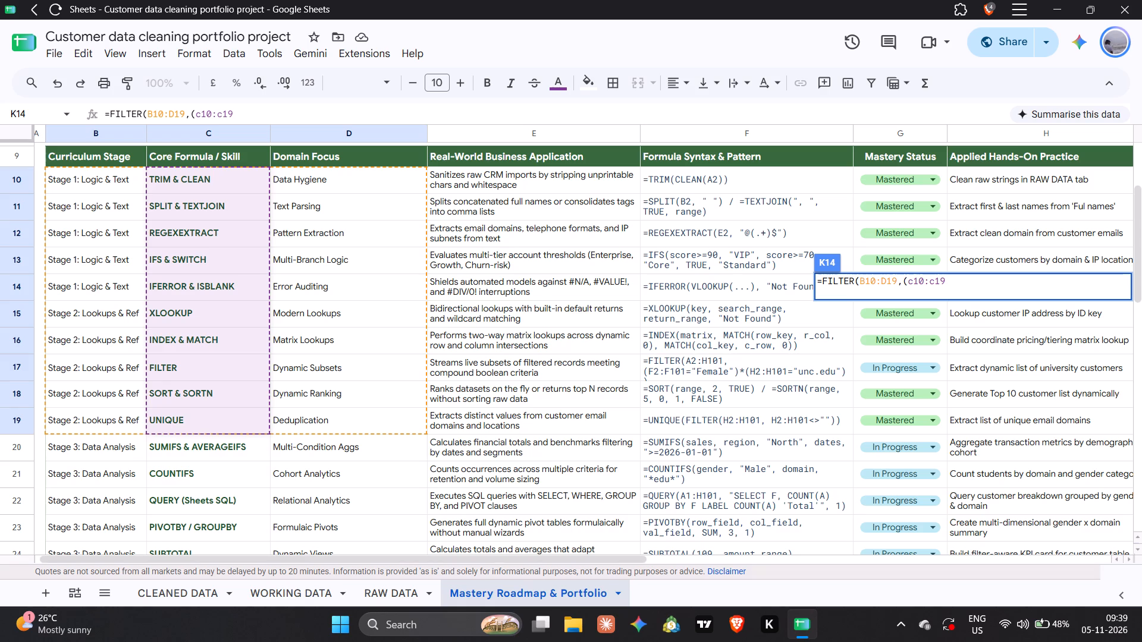
pyautogui.press('=')
pyautogui.hotkey('shift', '"')
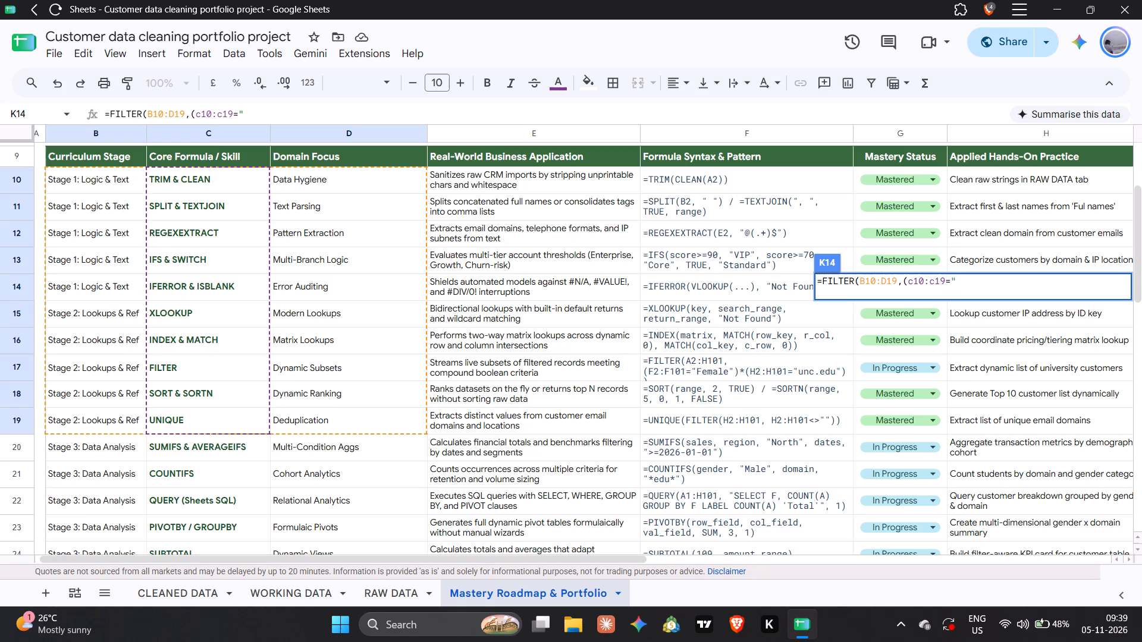
pyautogui.write('filter')
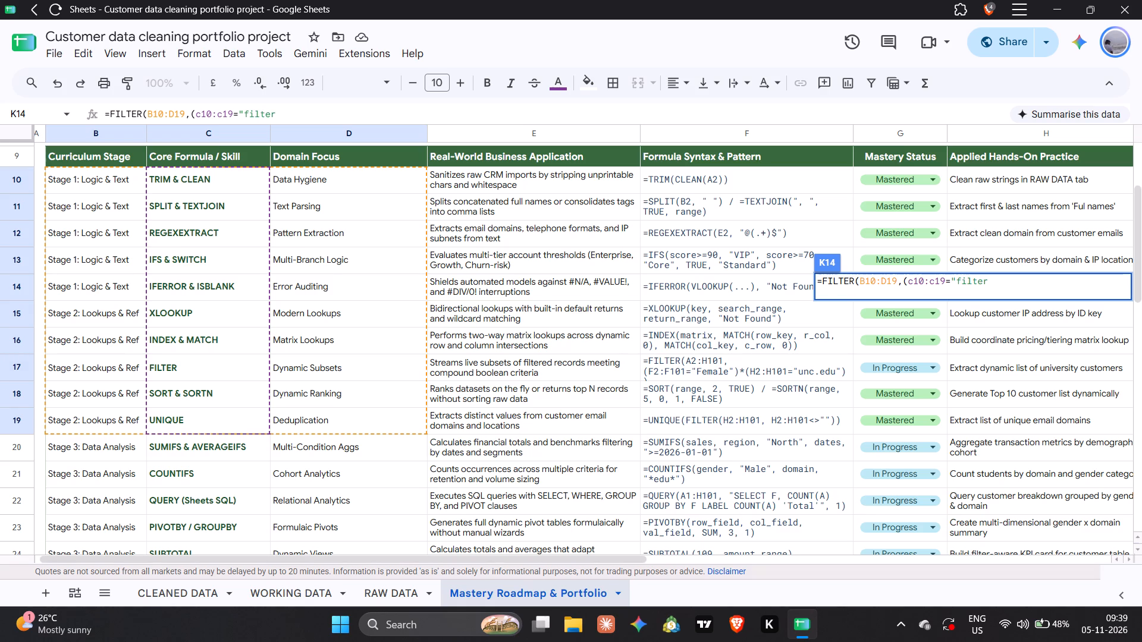
pyautogui.hotkey('shift', '"')
pyautogui.hotkey('shift', ')')
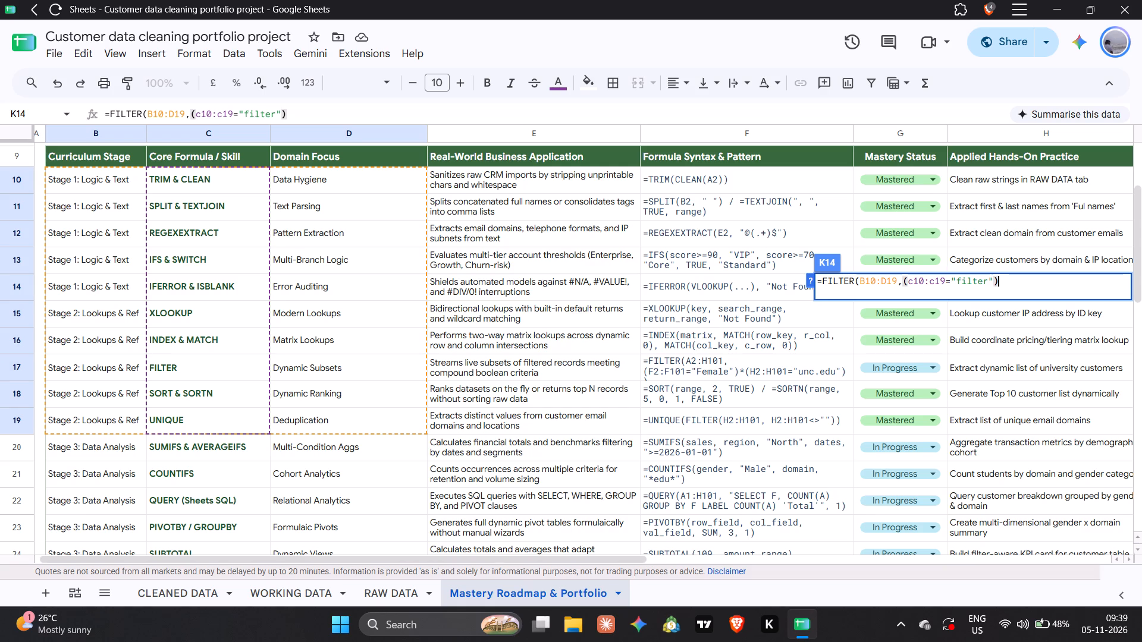
pyautogui.keyDown('shift'); pyautogui.hscroll(-1, 801, 380); pyautogui.keyUp('shift')
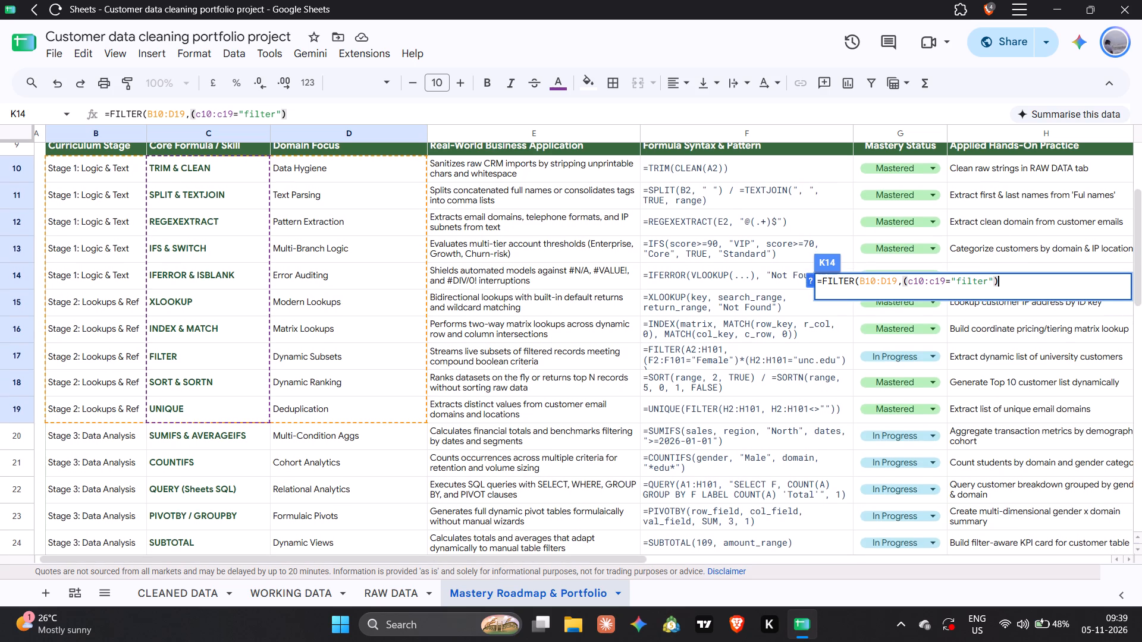
pyautogui.keyDown('shift'); pyautogui.hscroll(-1, 801, 380); pyautogui.keyUp('shift')
pyautogui.hotkey('shift', ')')
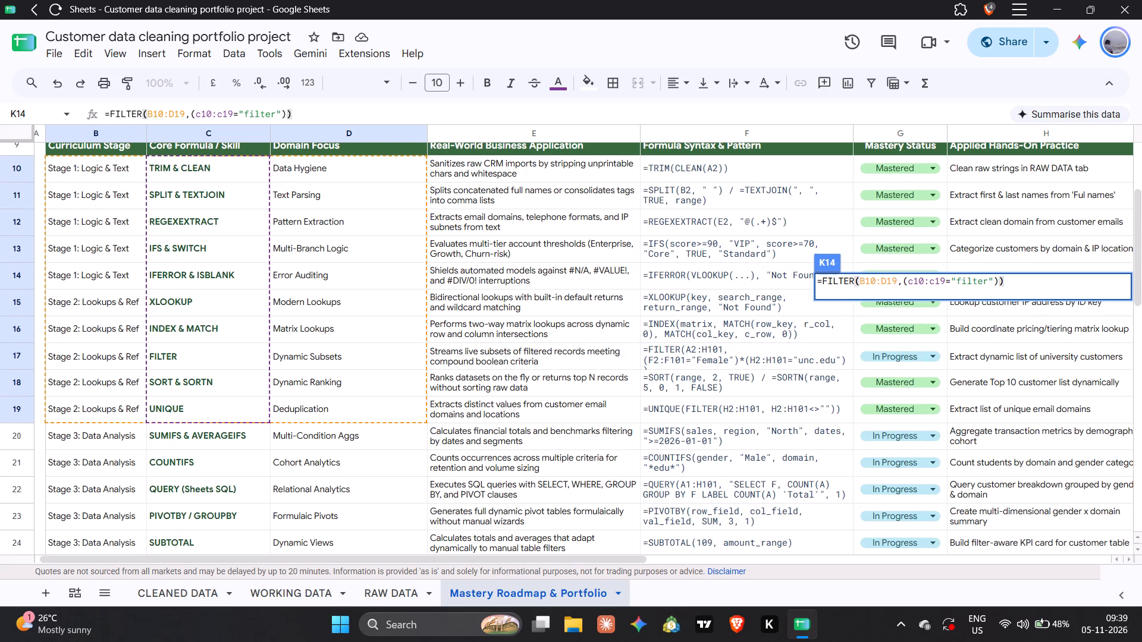
pyautogui.press('Return')
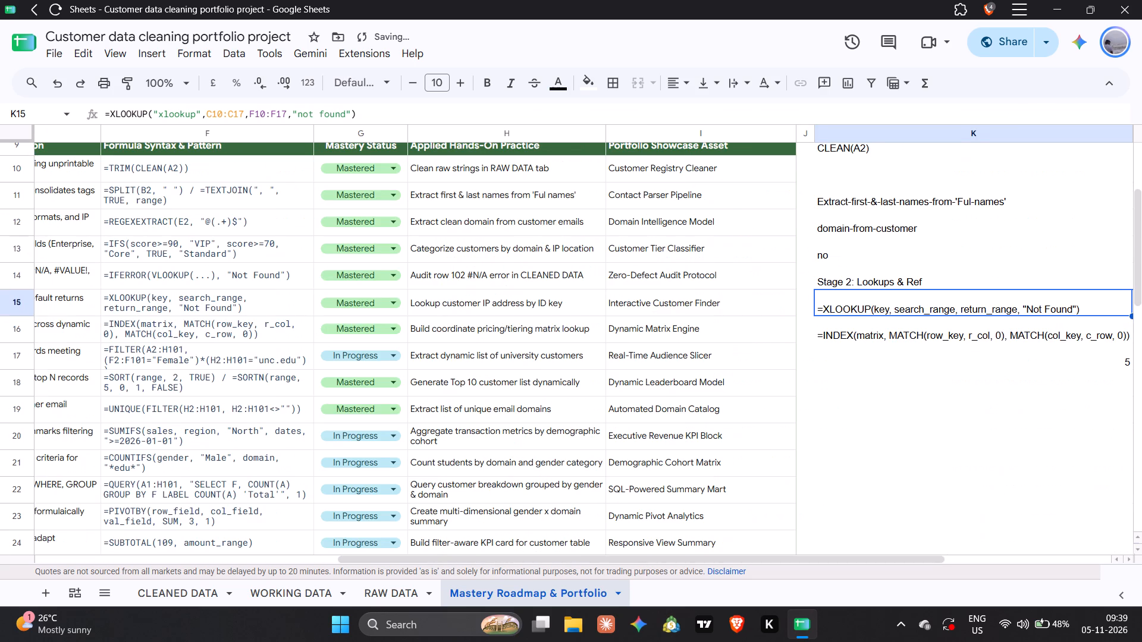
# Inspect the cells filled by the FILTER formula in row 14, from K14 across to M14.
pyautogui.hscroll(2, 801, 380)
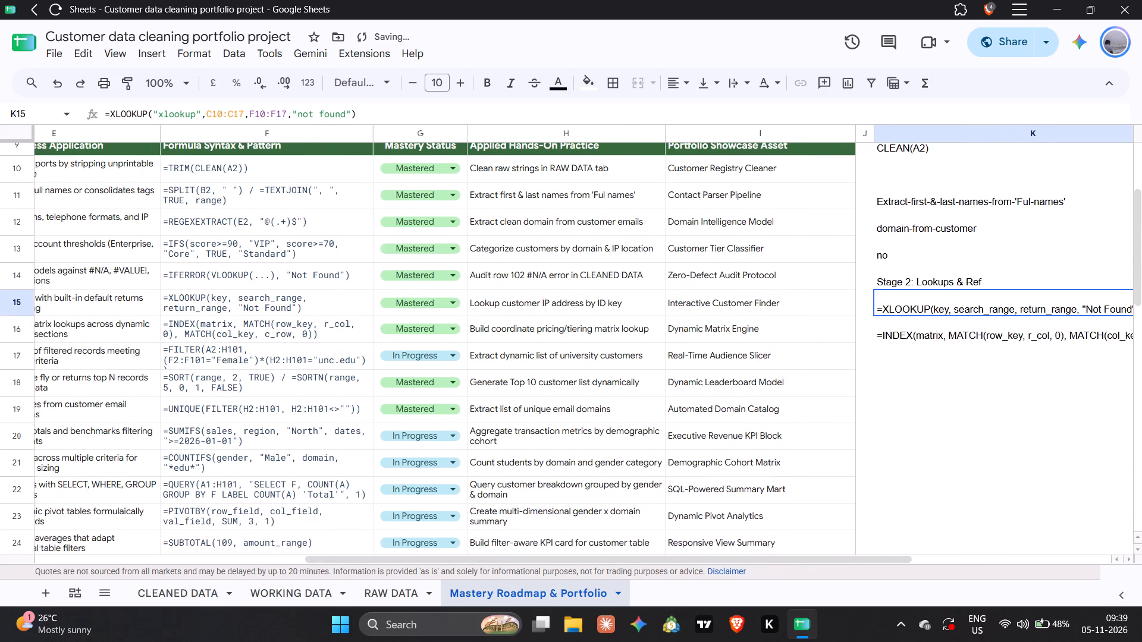
pyautogui.hscroll(6, 801, 380)
pyautogui.hscroll(-1, 801, 380)
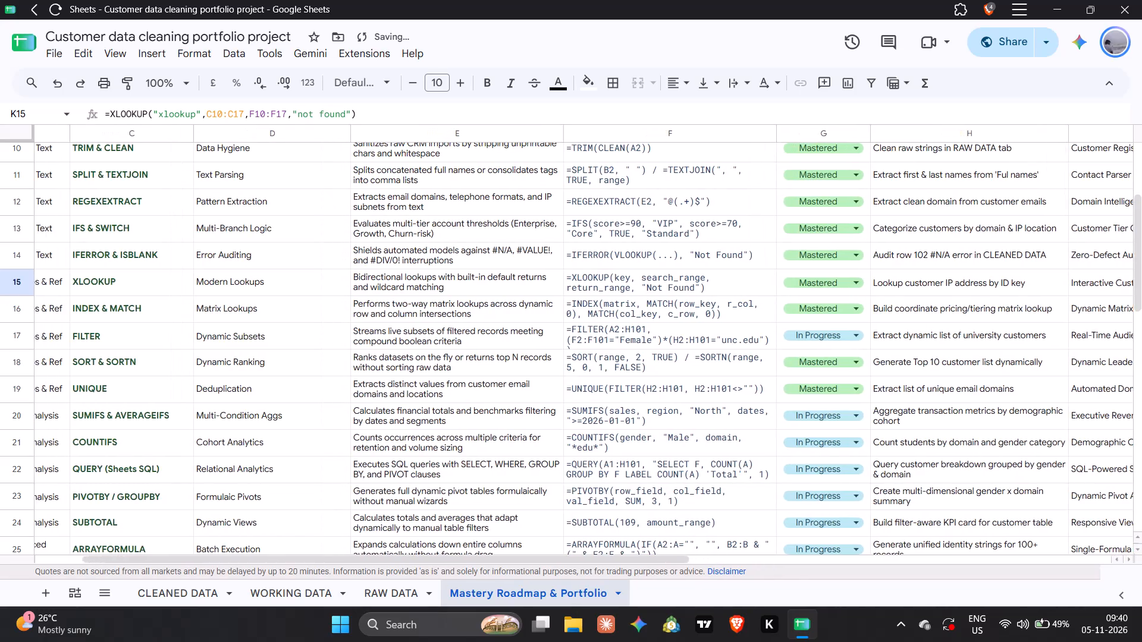
pyautogui.hscroll(-4, 801, 380)
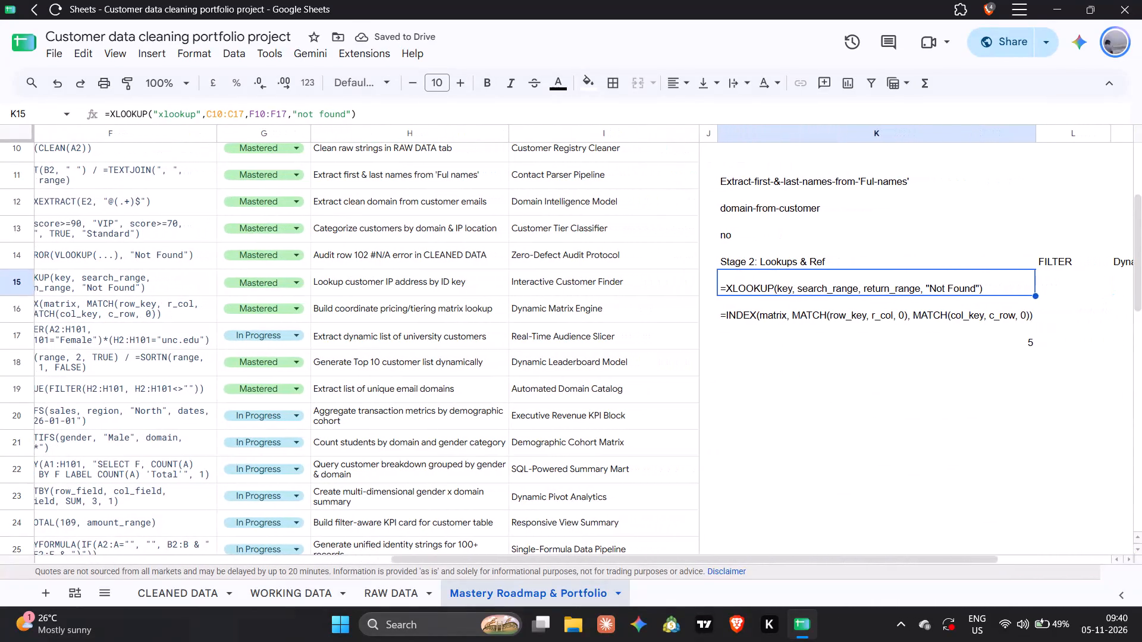
pyautogui.hscroll(-6, 801, 380)
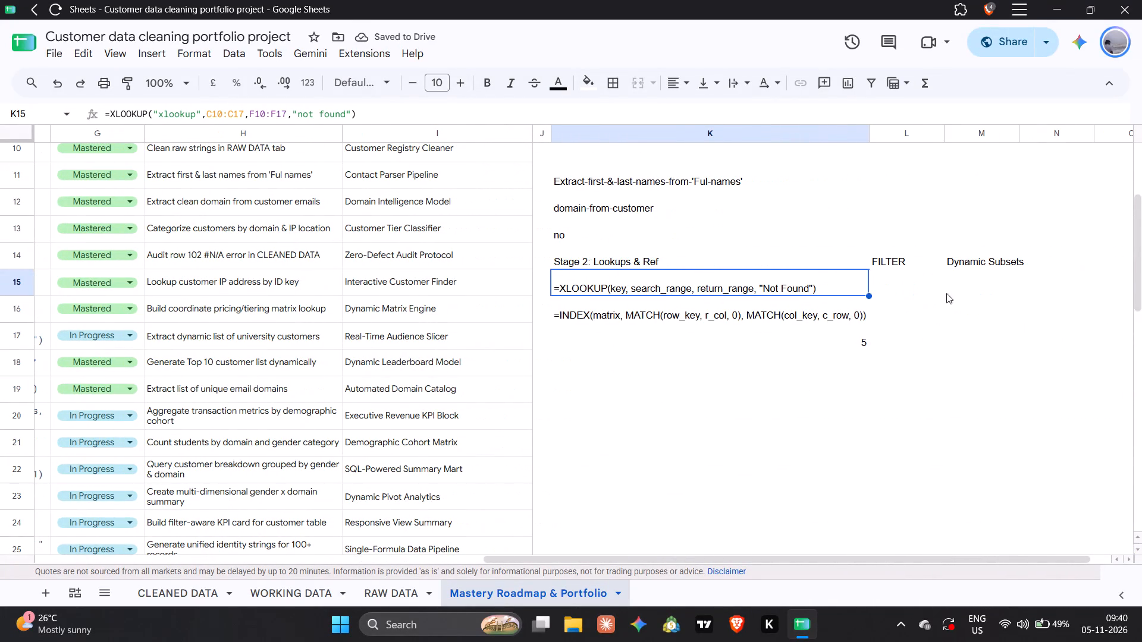
pyautogui.click(857, 278)
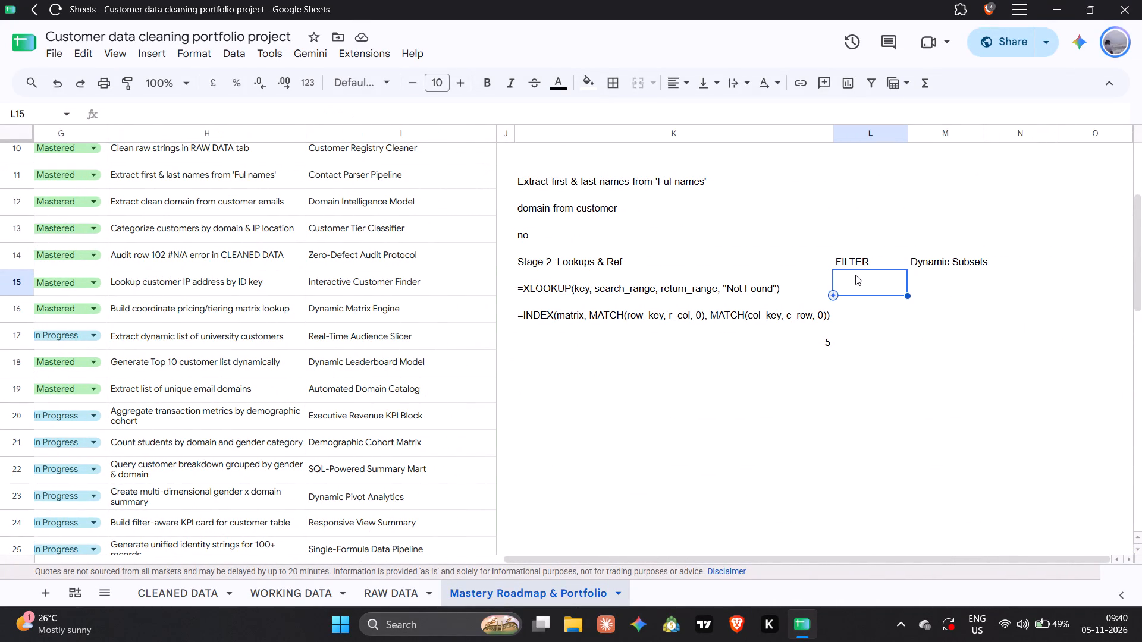
pyautogui.click(852, 263)
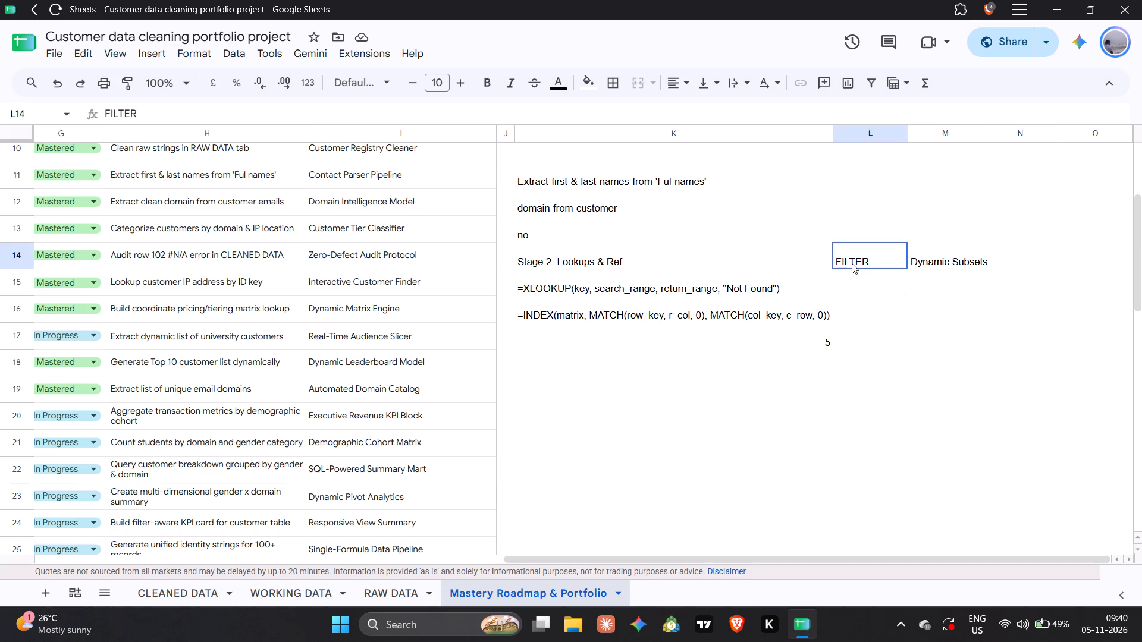
pyautogui.click(926, 263)
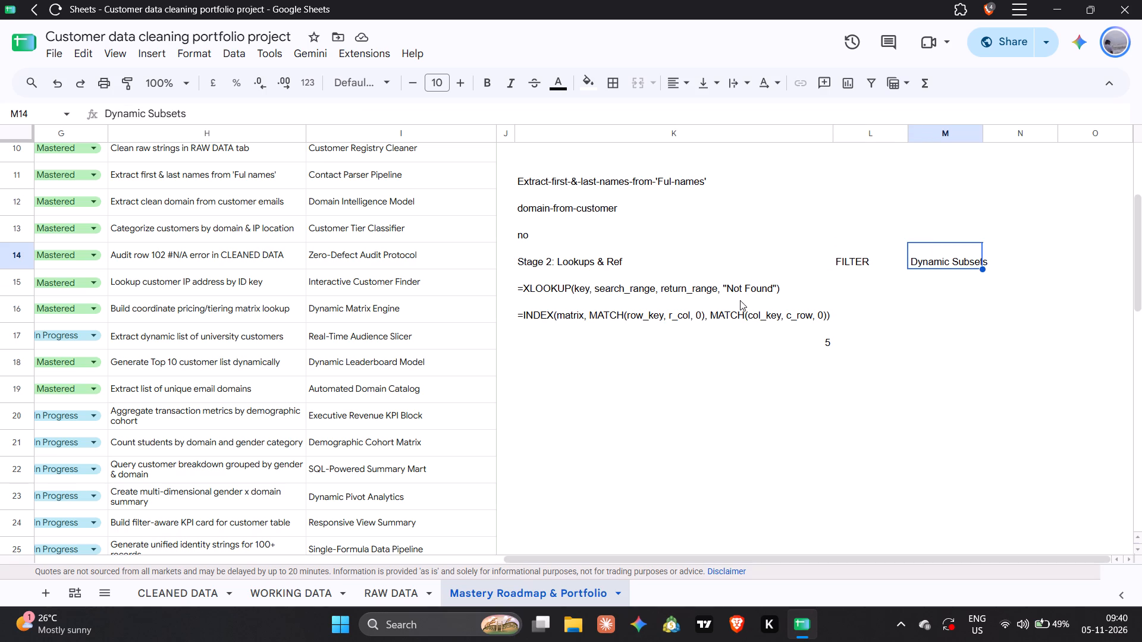
pyautogui.click(710, 294)
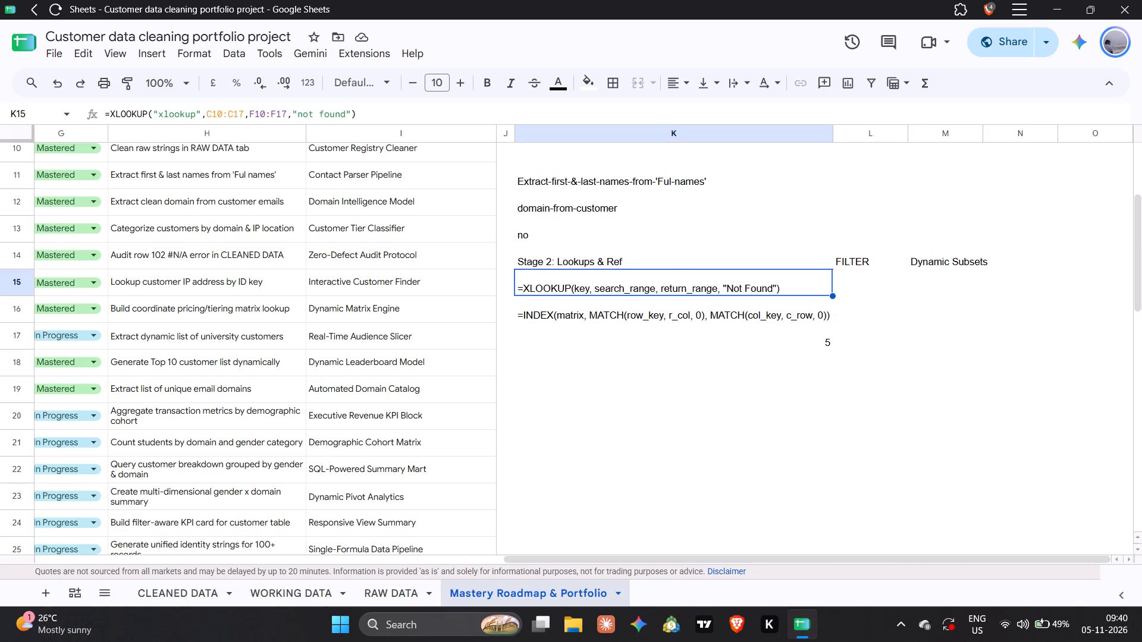
pyautogui.click(667, 267)
pyautogui.click(647, 258)
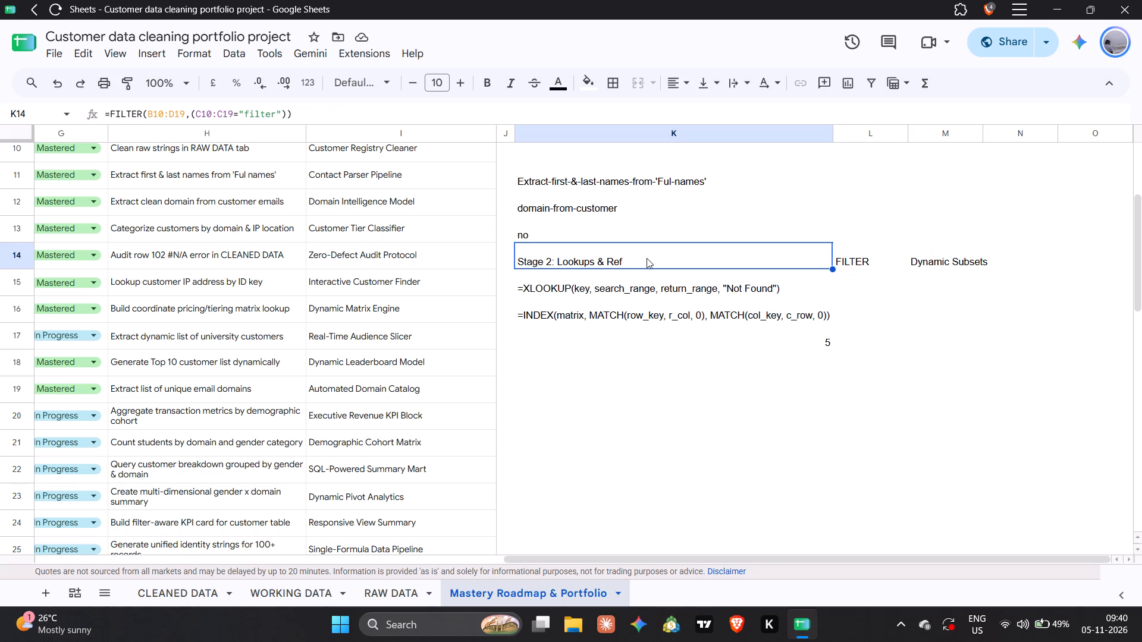
# Set the Mastery Status of the FILTER row (row 17) to Mastered.
pyautogui.hscroll(5, 647, 258)
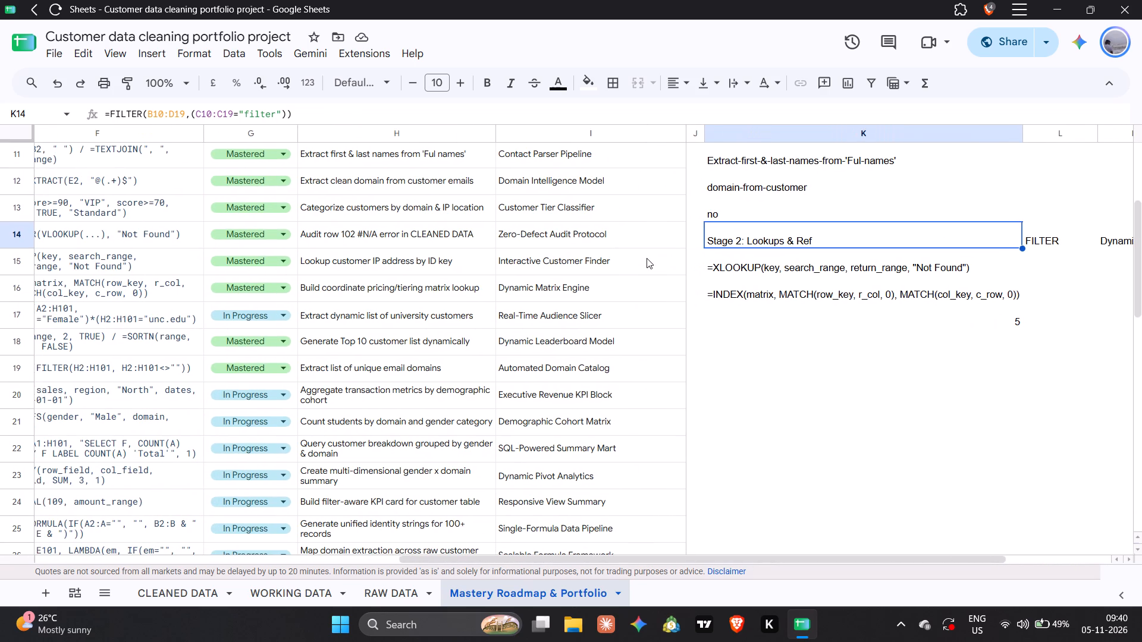
pyautogui.hscroll(5, 647, 258)
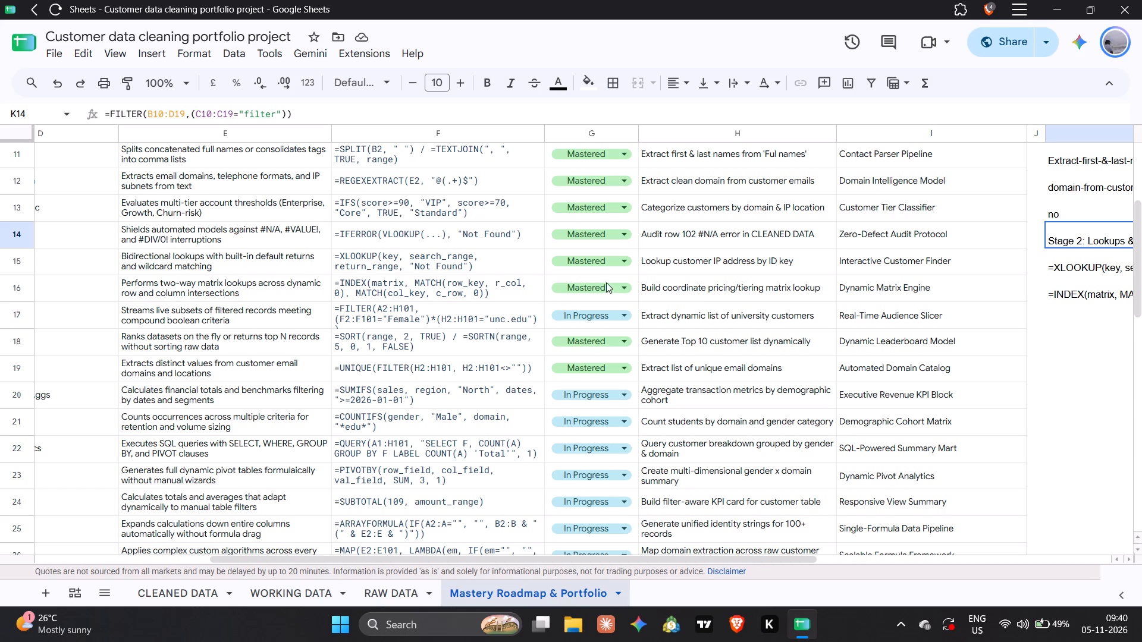
pyautogui.click(601, 319)
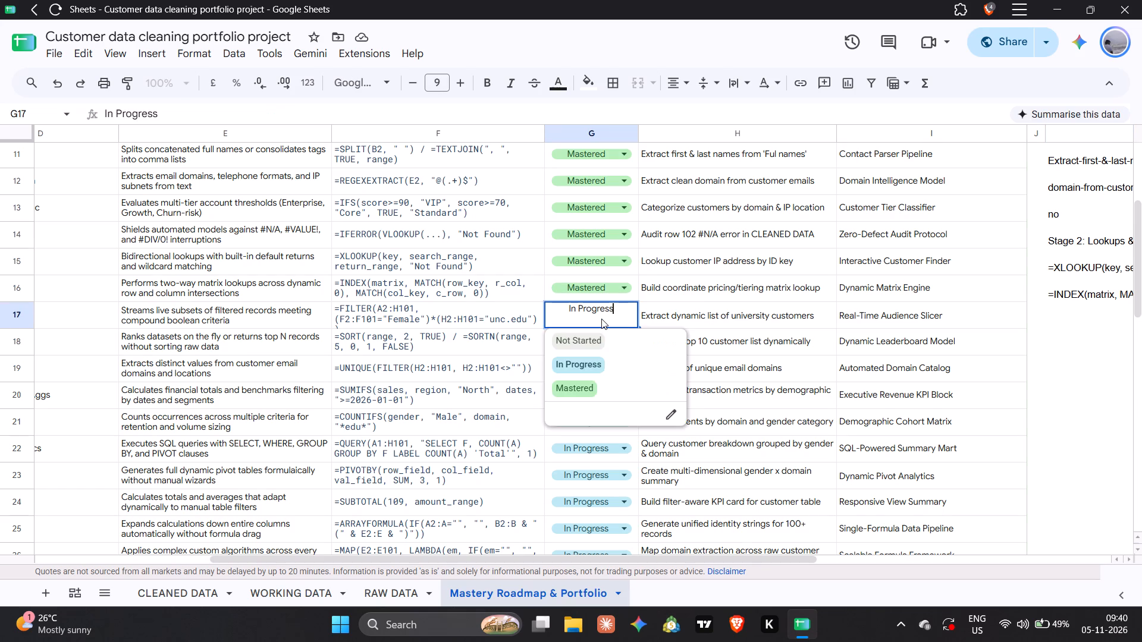
pyautogui.click(563, 378)
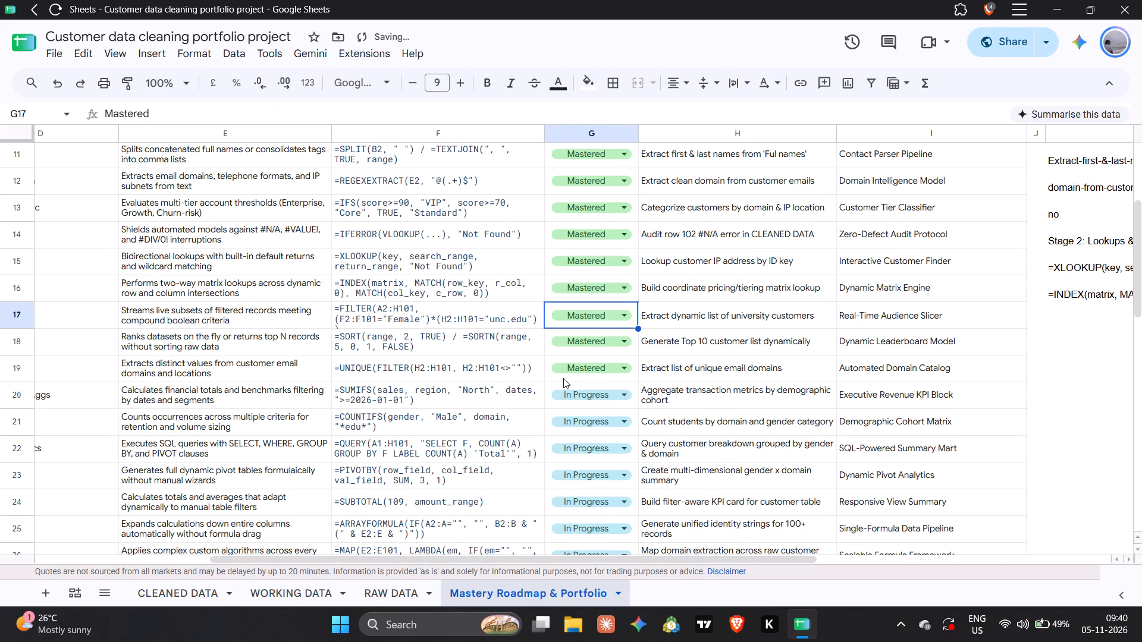
# Start a SUMIFS formula in cell K18 of the Mastery Roadmap sheet.
pyautogui.scroll(-2, 563, 378)
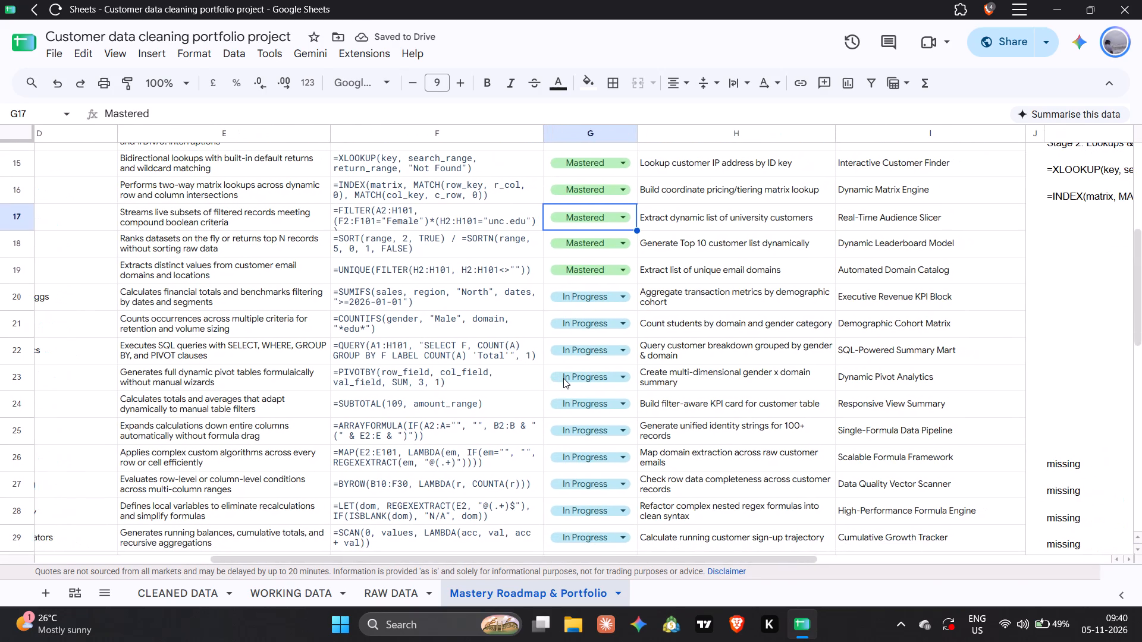
pyautogui.hscroll(-1, 563, 378)
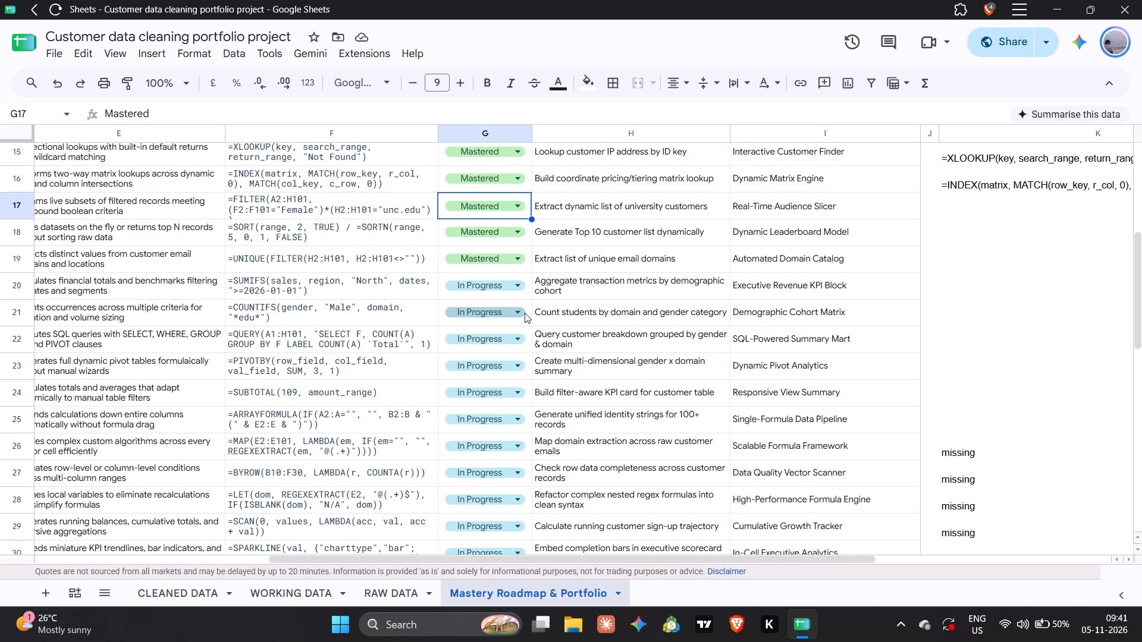
pyautogui.hscroll(-2, 861, 262)
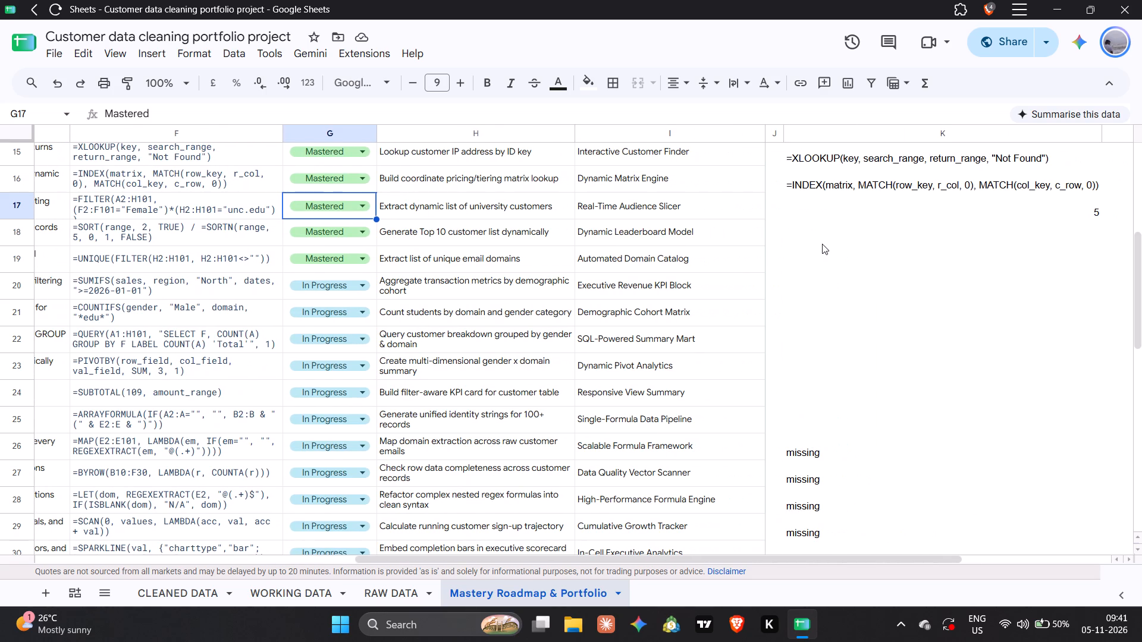
pyautogui.click(822, 244)
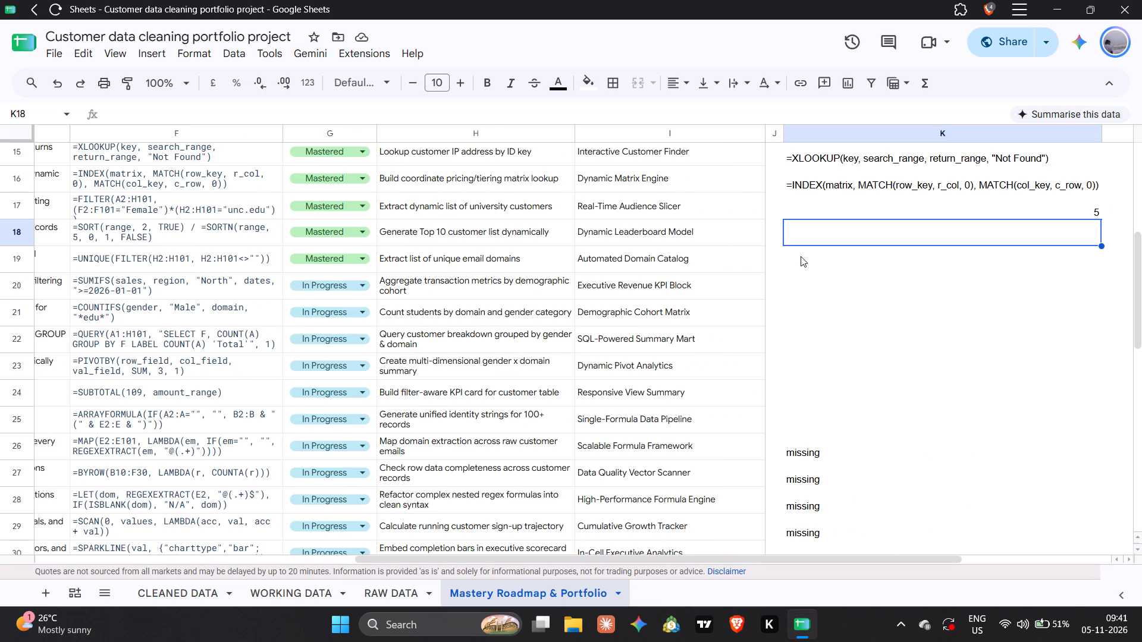
pyautogui.press('=')
pyautogui.write('sumif')
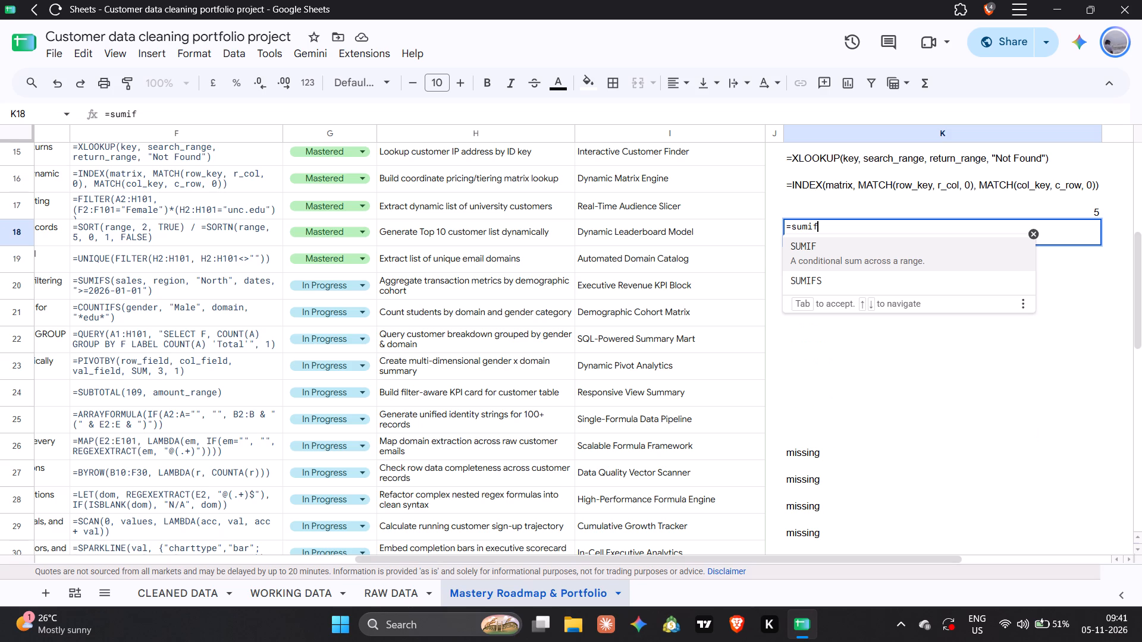
pyautogui.press('Down')
pyautogui.press('Return')
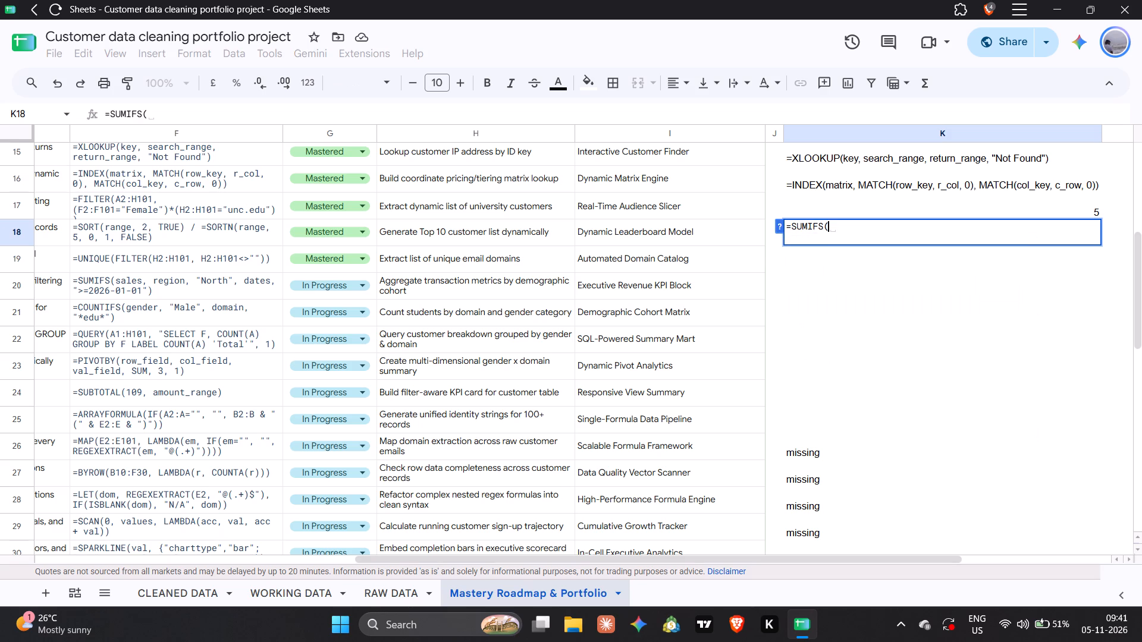
# Set the id cells A2:A10 on the CLEANED DATA sheet as the sum range of the SUMIFS formula.
pyautogui.hscroll(3, 410, 373)
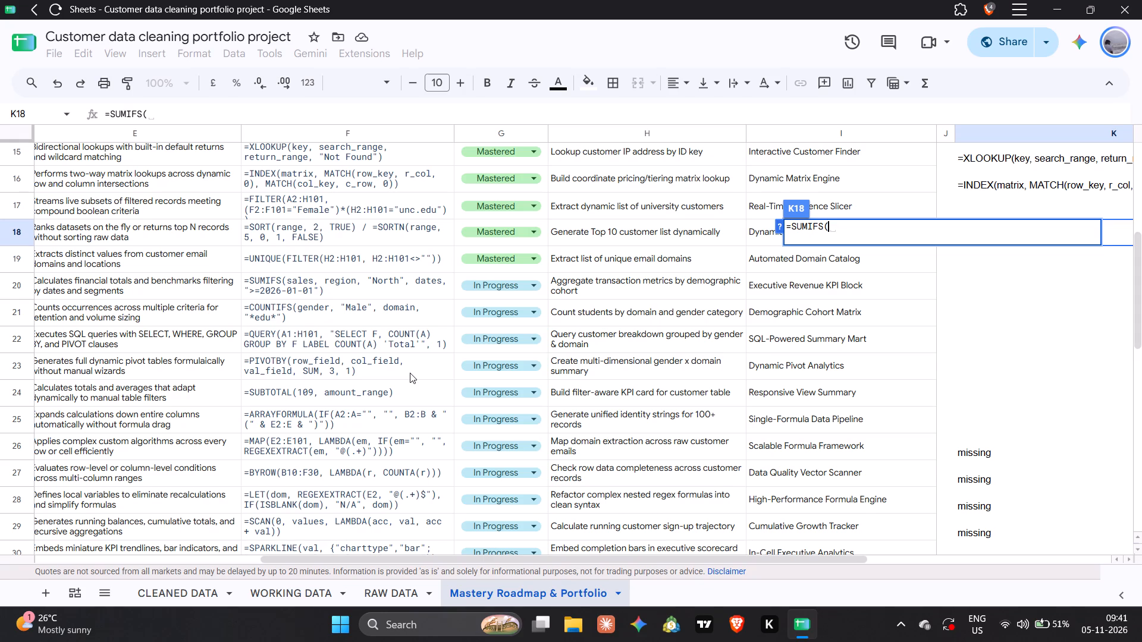
pyautogui.hscroll(3, 410, 373)
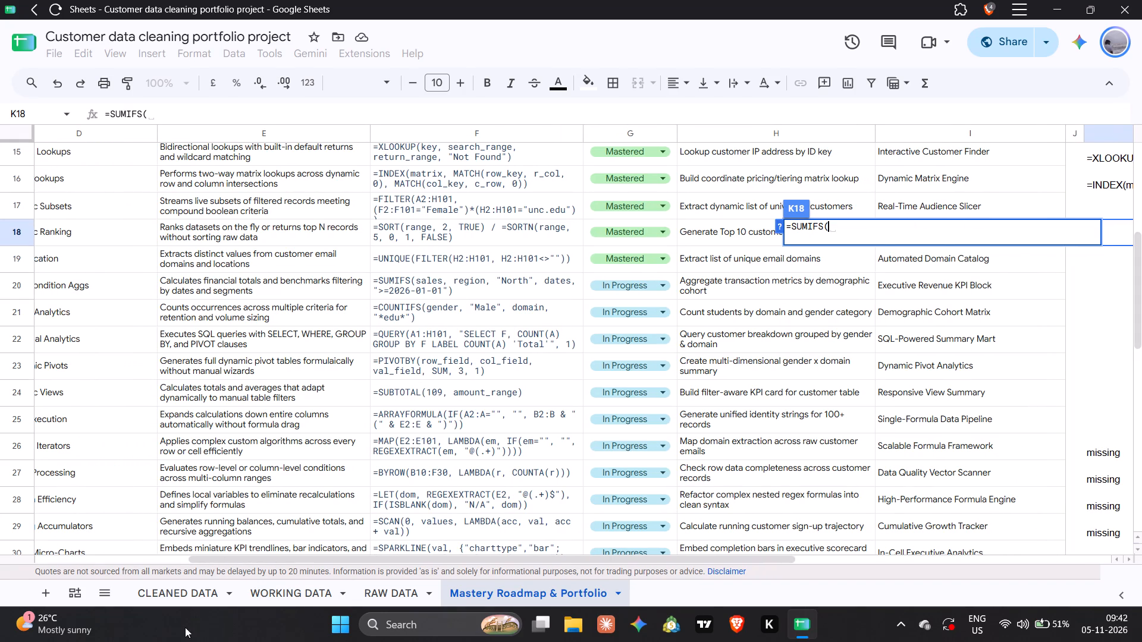
pyautogui.click(157, 594)
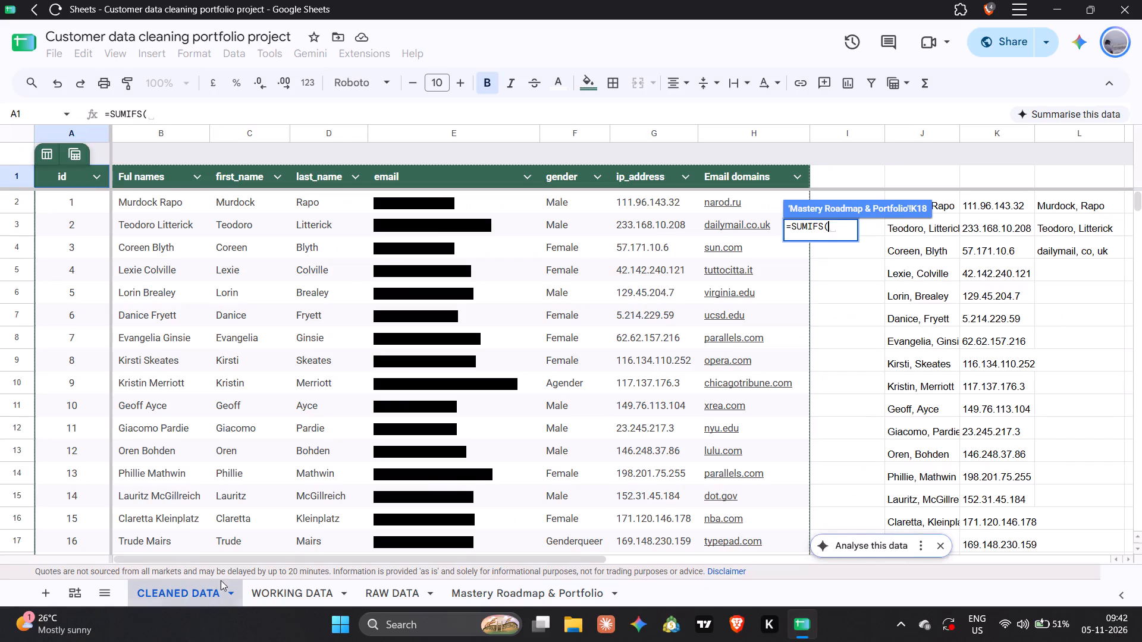
pyautogui.hscroll(1, 448, 407)
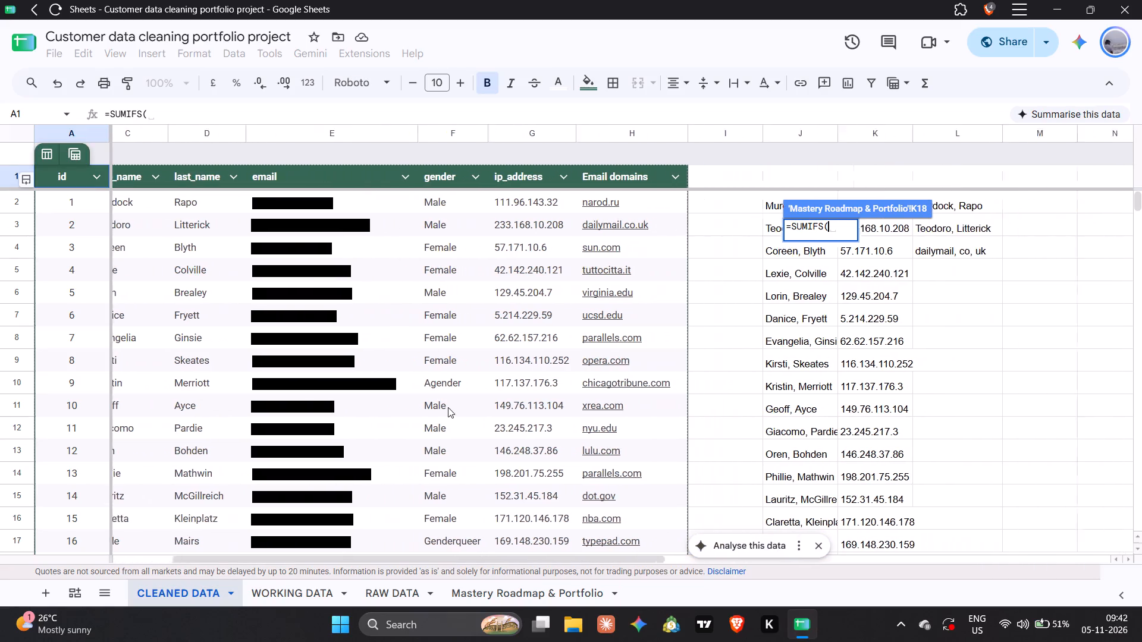
pyautogui.hscroll(1, 448, 407)
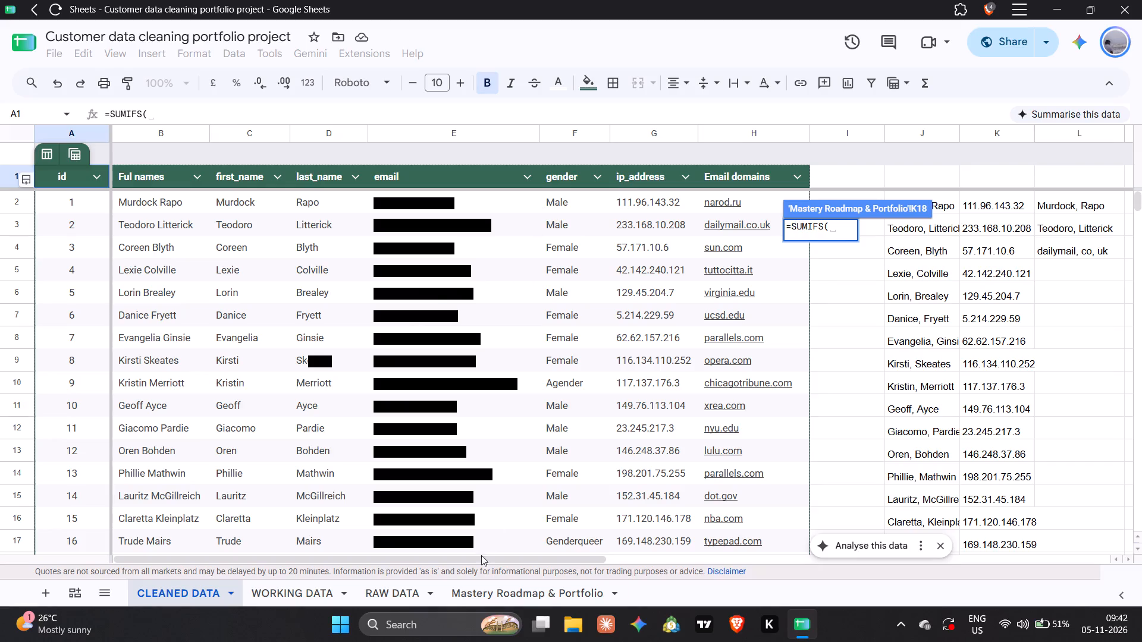
pyautogui.click(490, 592)
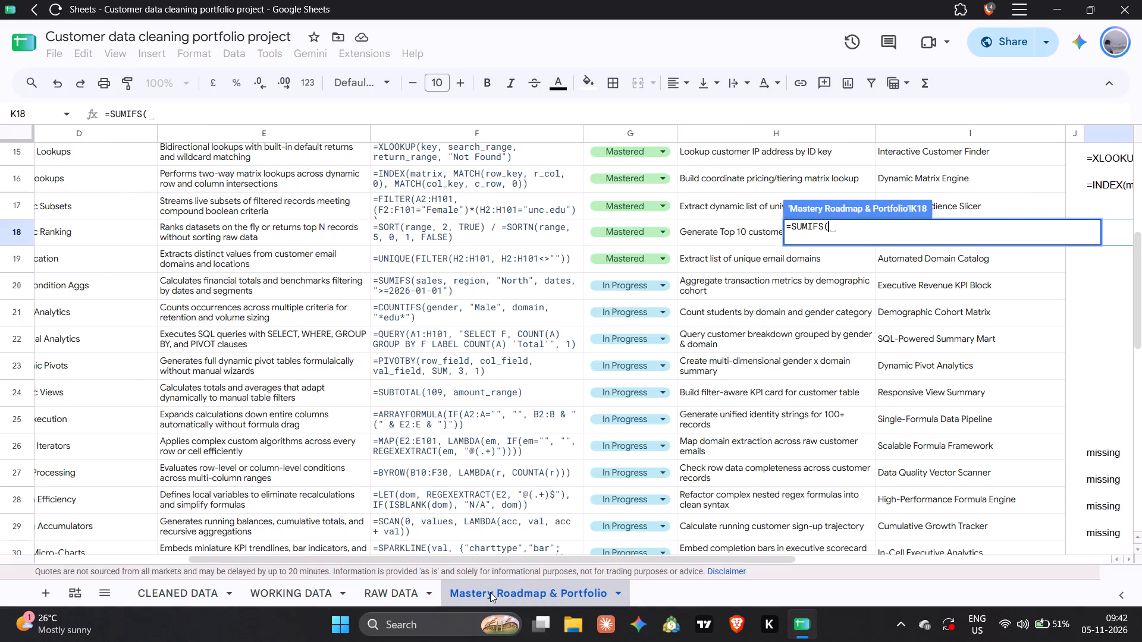
pyautogui.click(193, 602)
pyautogui.hscroll(1, 528, 503)
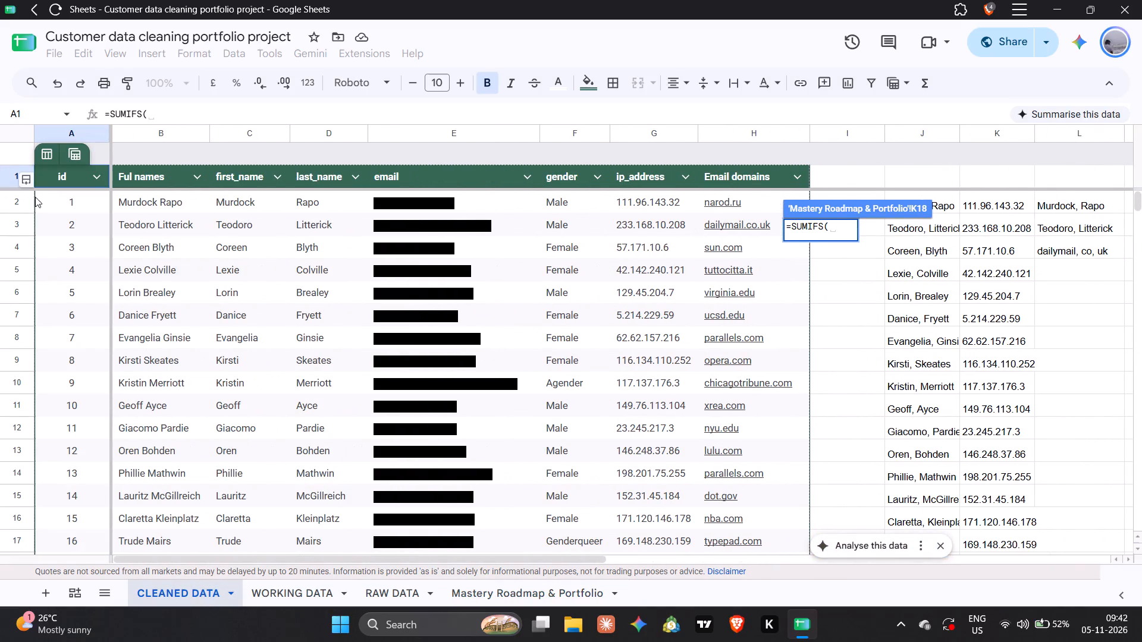
pyautogui.moveTo(48, 202); pyautogui.dragTo(59, 265)
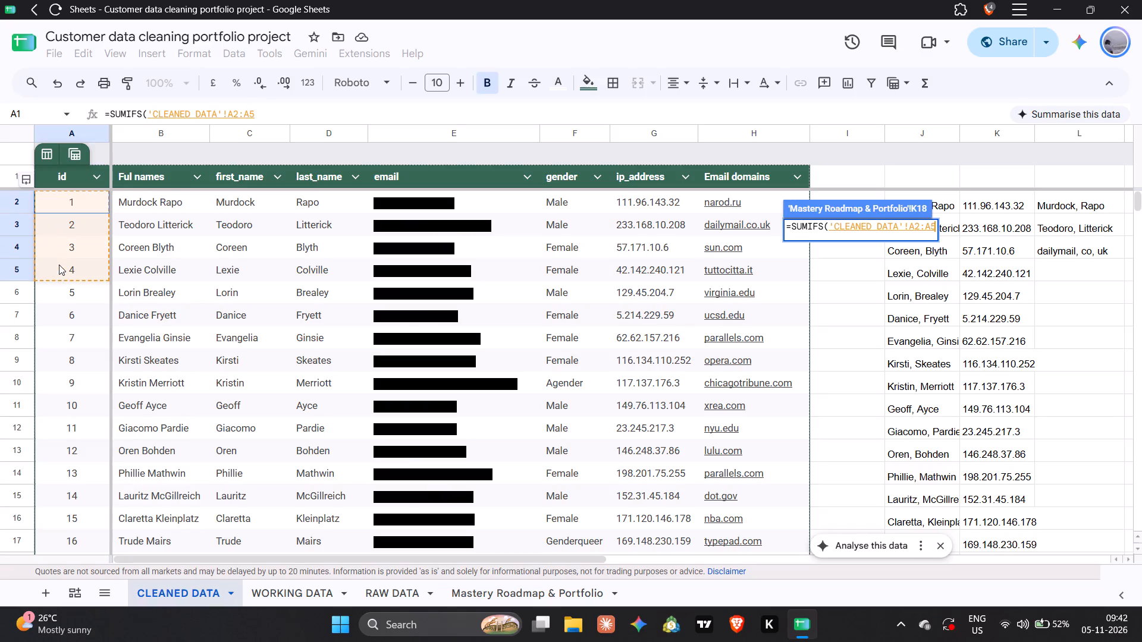
pyautogui.moveTo(59, 265); pyautogui.dragTo(52, 336)
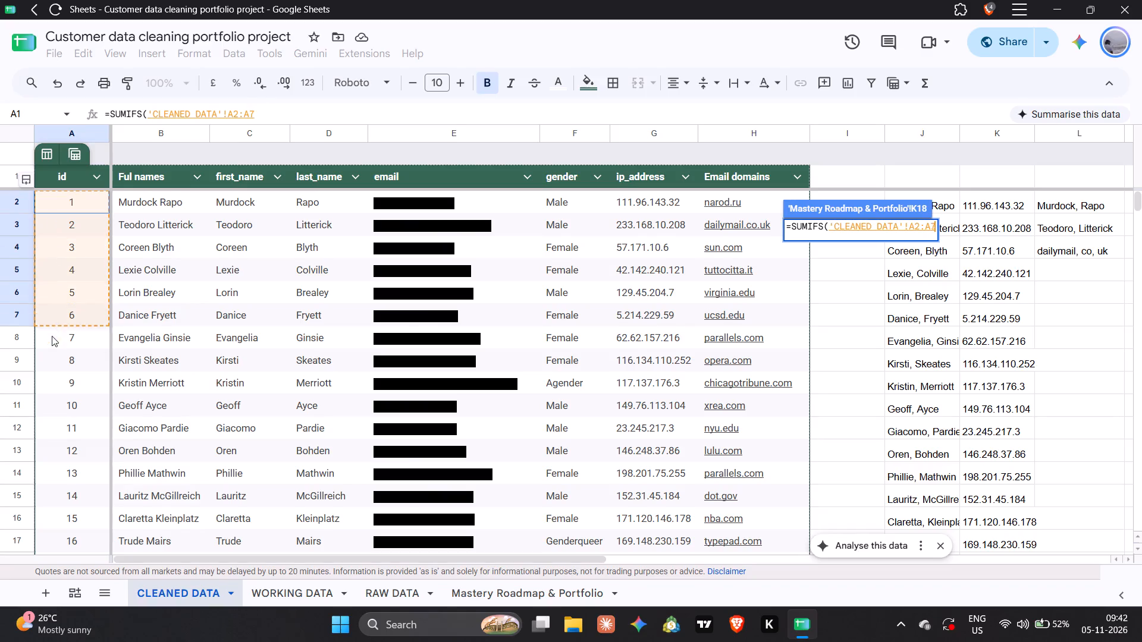
pyautogui.moveTo(52, 336); pyautogui.dragTo(51, 379)
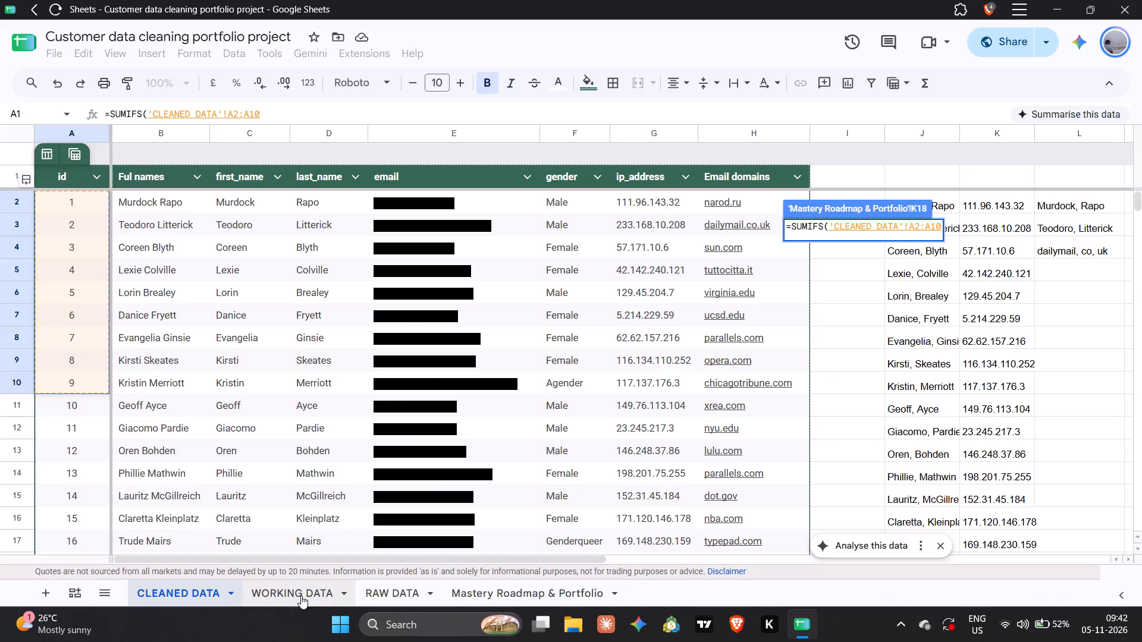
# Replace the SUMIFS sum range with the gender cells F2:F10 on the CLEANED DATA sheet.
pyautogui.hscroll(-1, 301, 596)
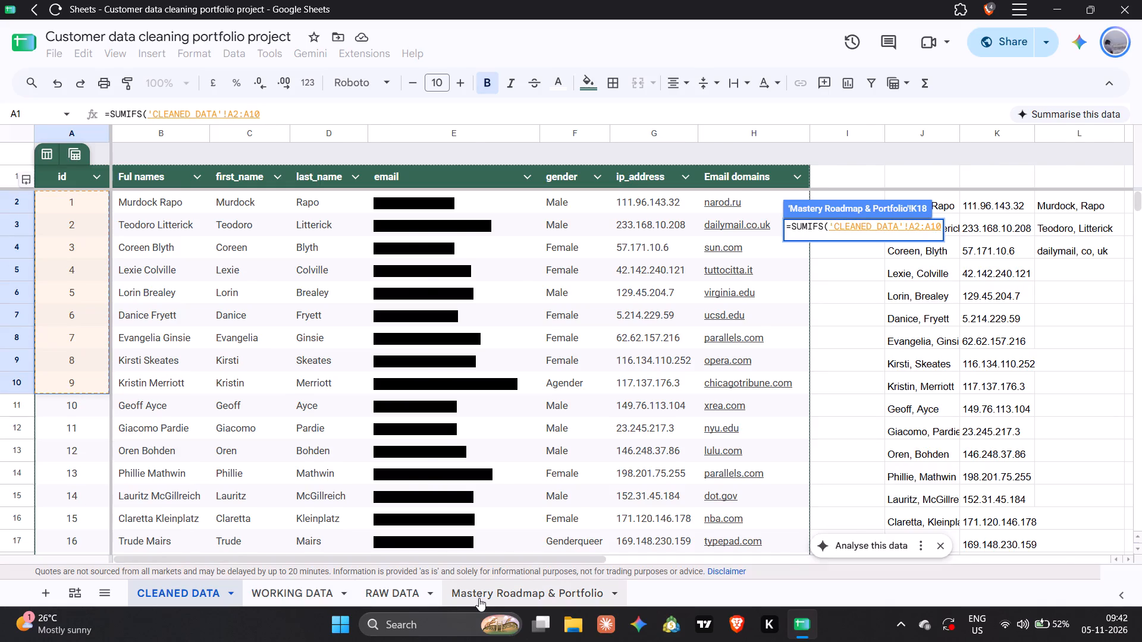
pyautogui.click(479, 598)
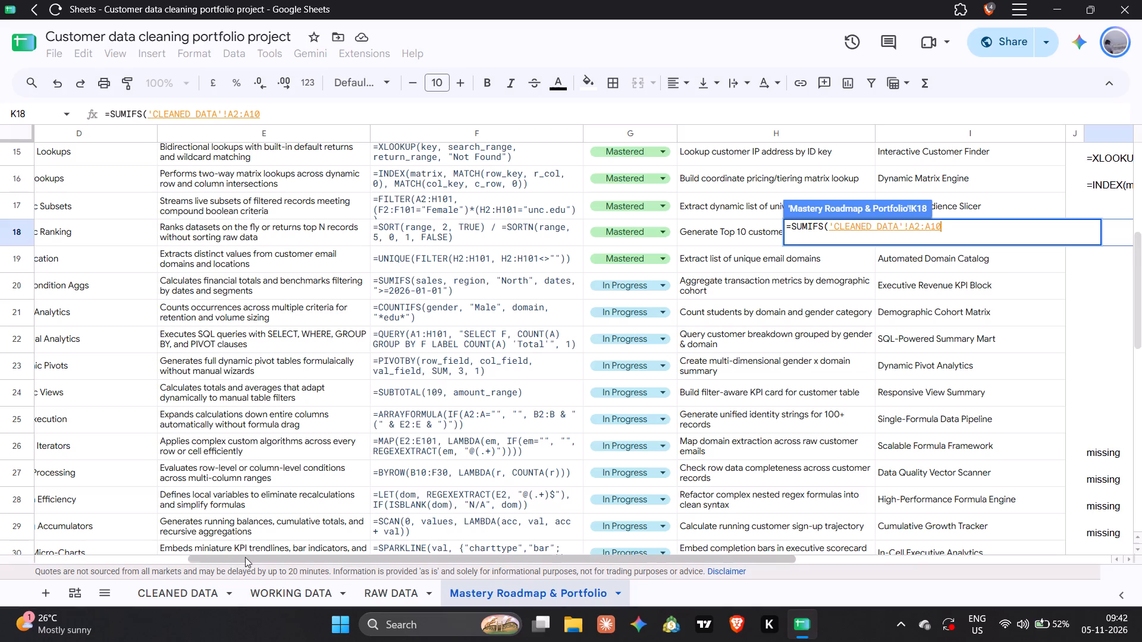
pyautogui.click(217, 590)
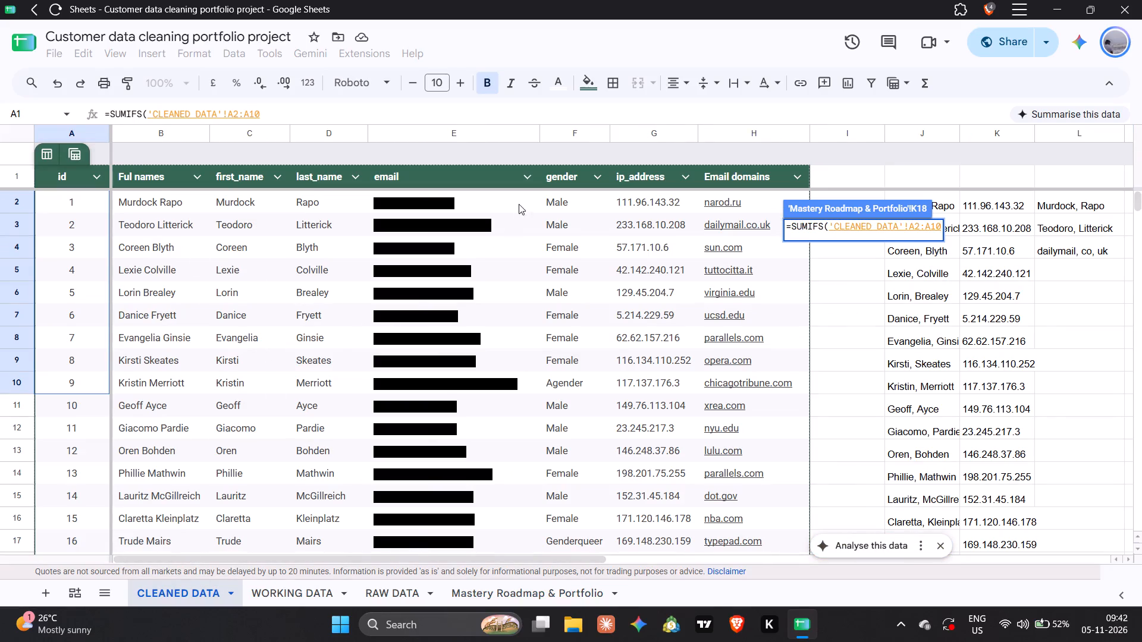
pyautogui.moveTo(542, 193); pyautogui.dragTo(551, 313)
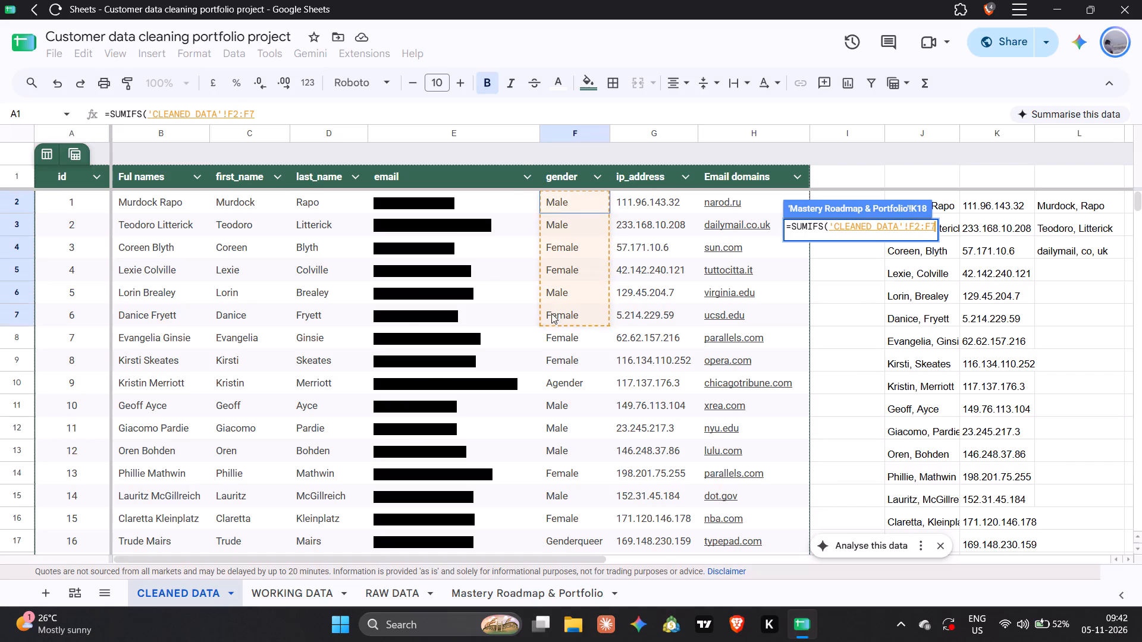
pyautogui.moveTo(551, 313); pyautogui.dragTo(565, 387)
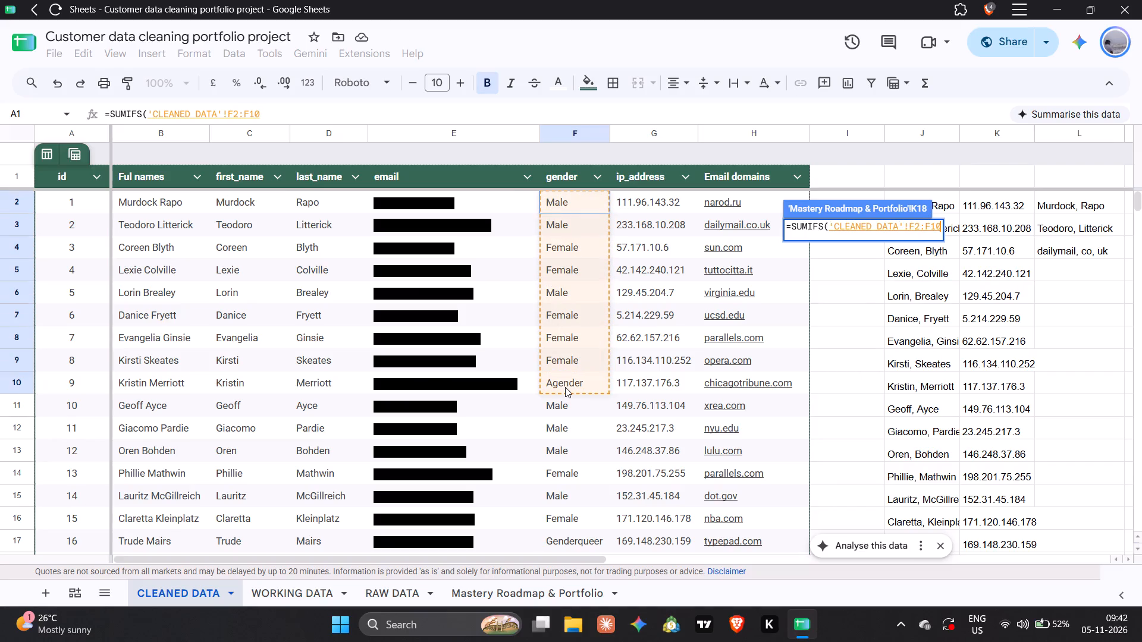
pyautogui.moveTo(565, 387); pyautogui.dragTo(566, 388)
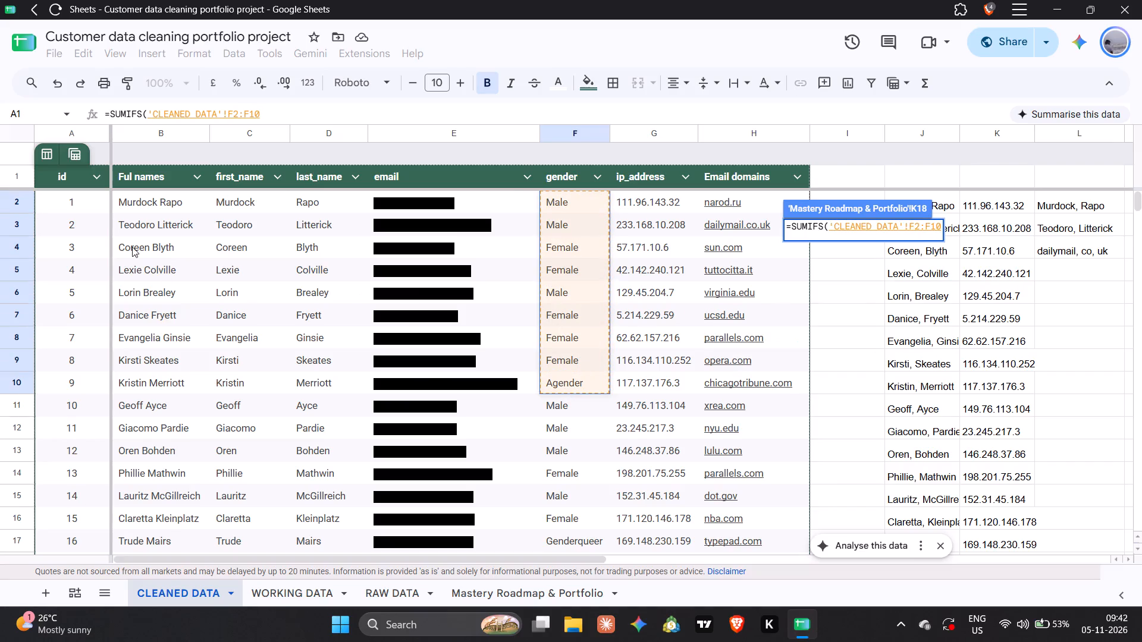
# Set the SUMIFS sum range to the id cells A2:A10 on the CLEANED DATA sheet and move on to the next argument.
pyautogui.moveTo(45, 202); pyautogui.dragTo(50, 231)
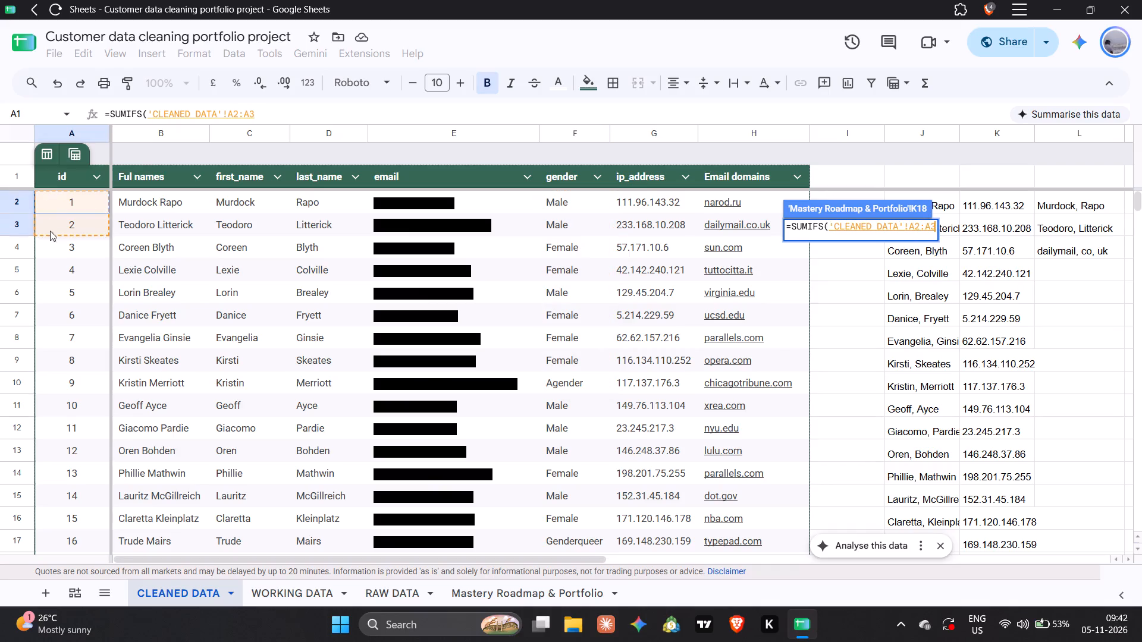
pyautogui.moveTo(50, 231); pyautogui.dragTo(95, 380)
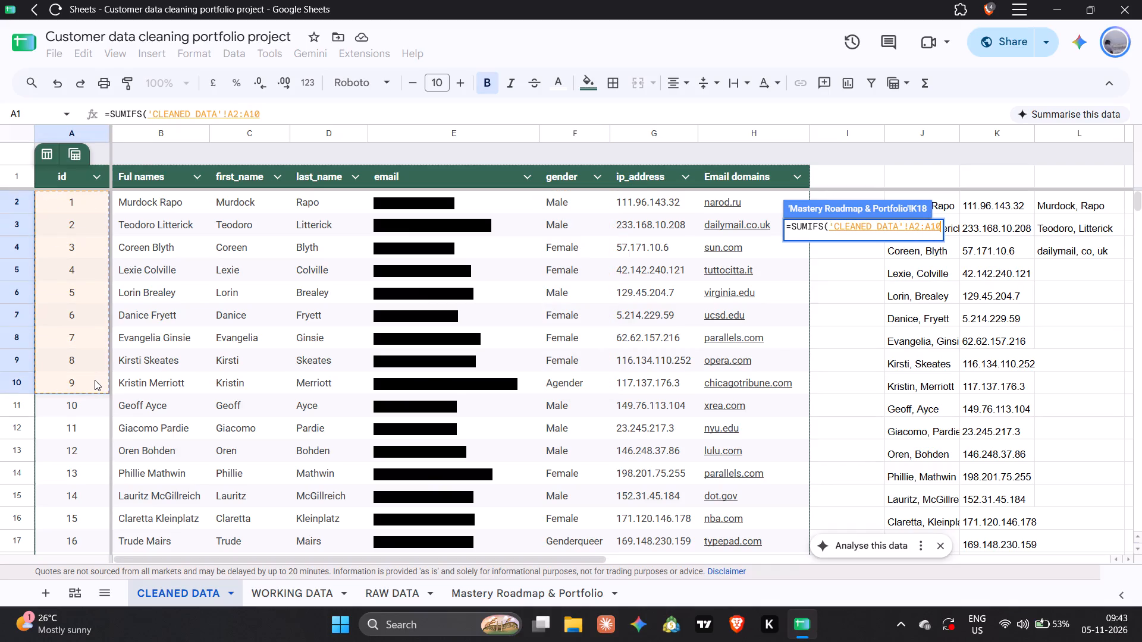
pyautogui.press(',')
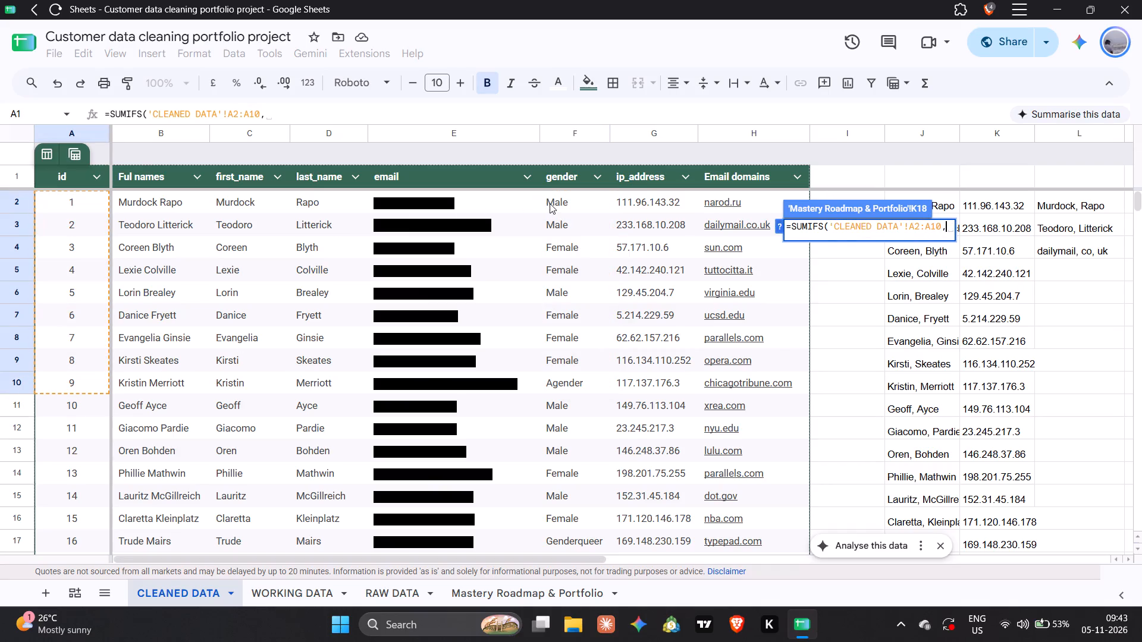
# Add the gender cells F2:F10 as the criteria range of the SUMIFS formula, with "MALE" as the criterion.
pyautogui.moveTo(550, 203); pyautogui.dragTo(573, 377)
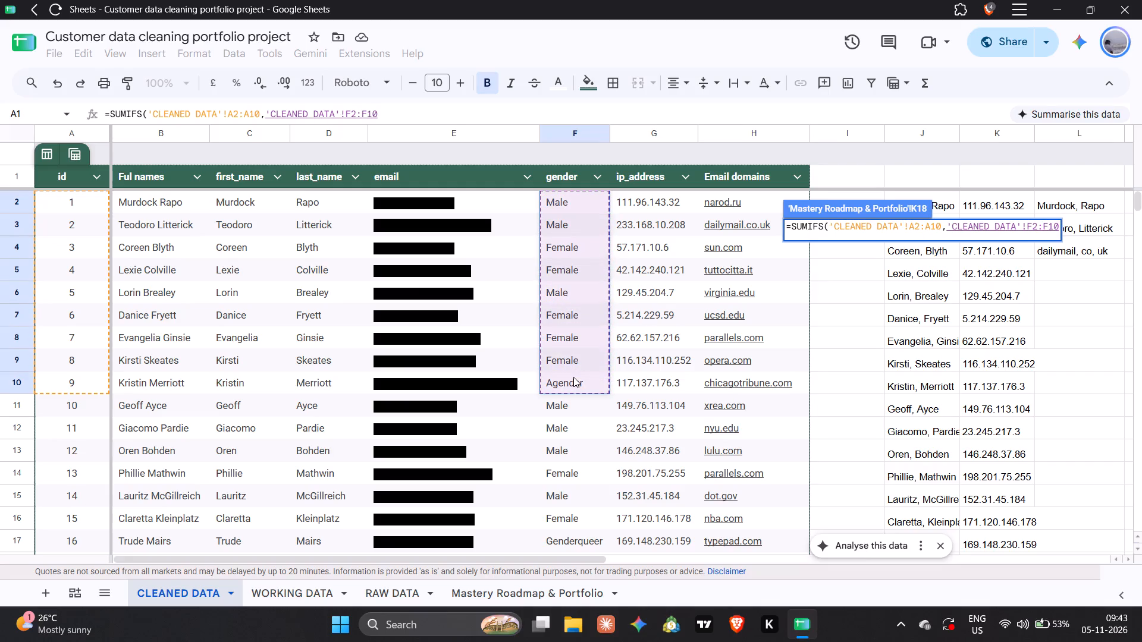
pyautogui.press(',')
pyautogui.hotkey('shift', '"')
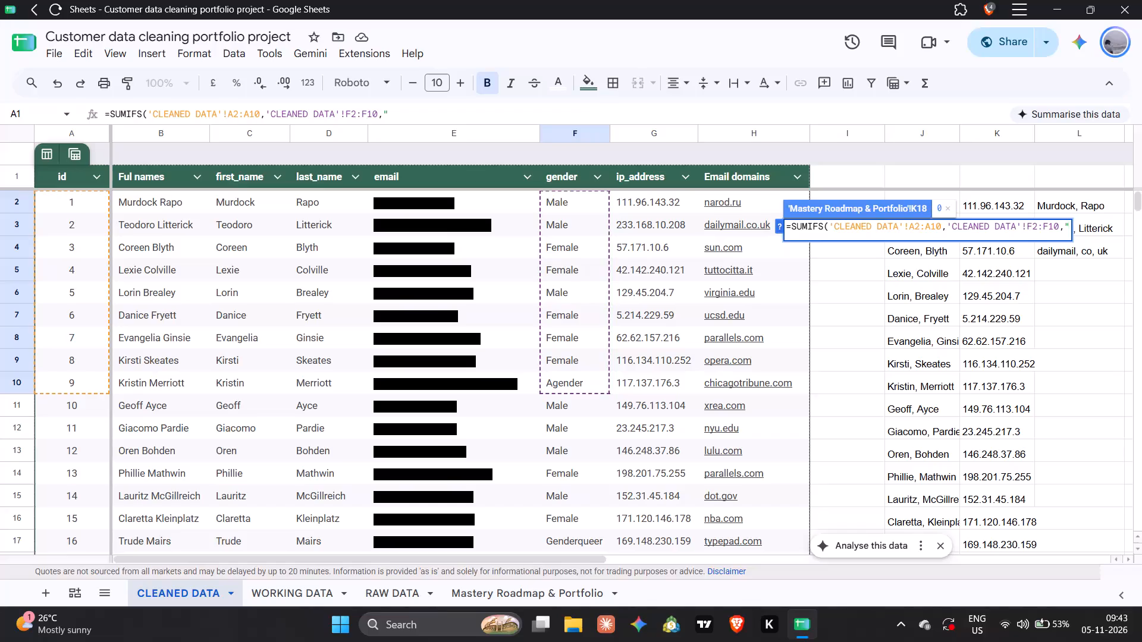
pyautogui.write('MA')
pyautogui.write('LE')
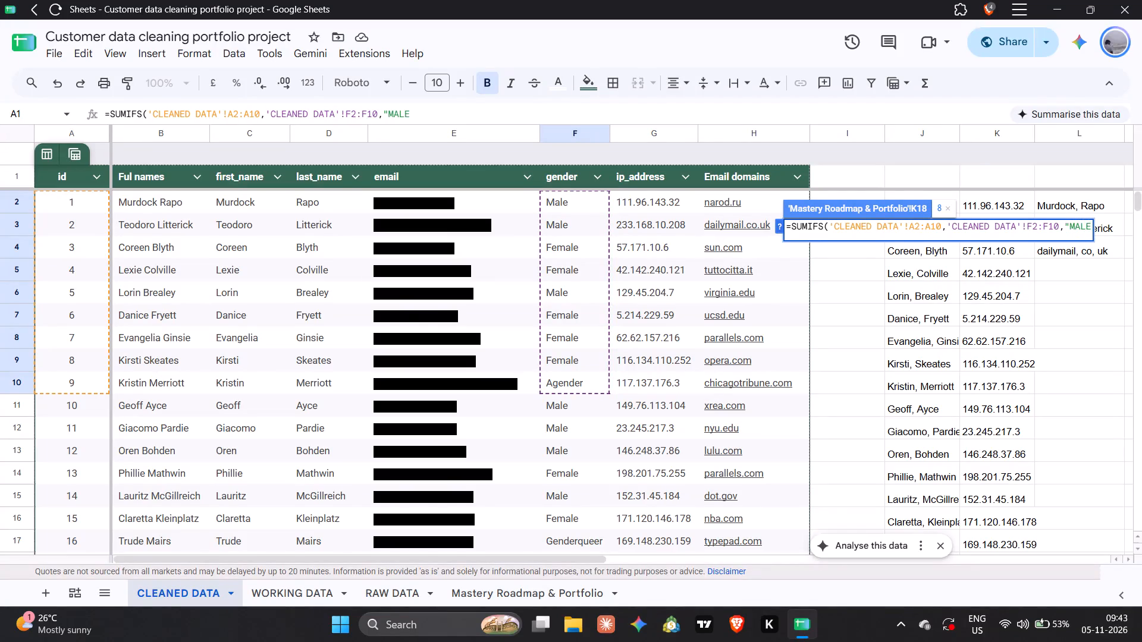
pyautogui.hotkey('shift', '"')
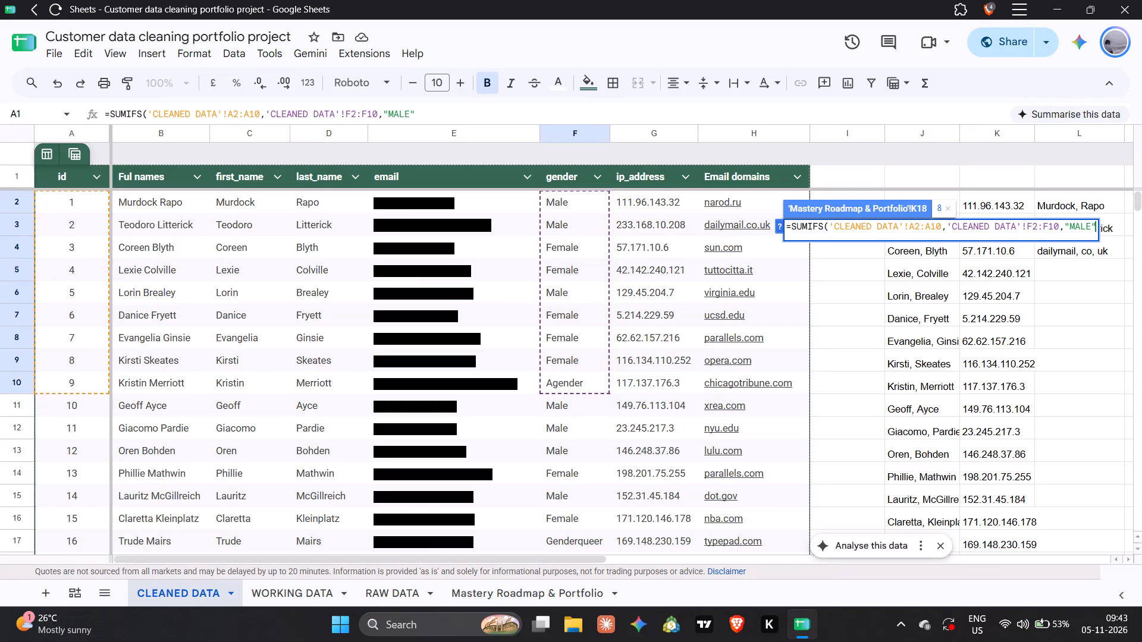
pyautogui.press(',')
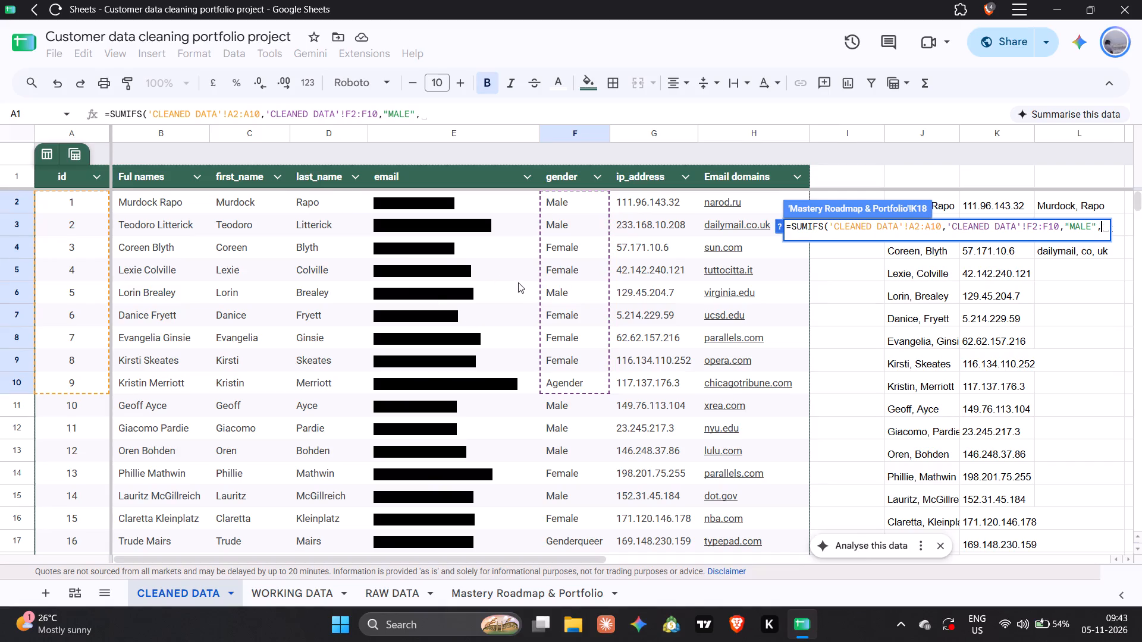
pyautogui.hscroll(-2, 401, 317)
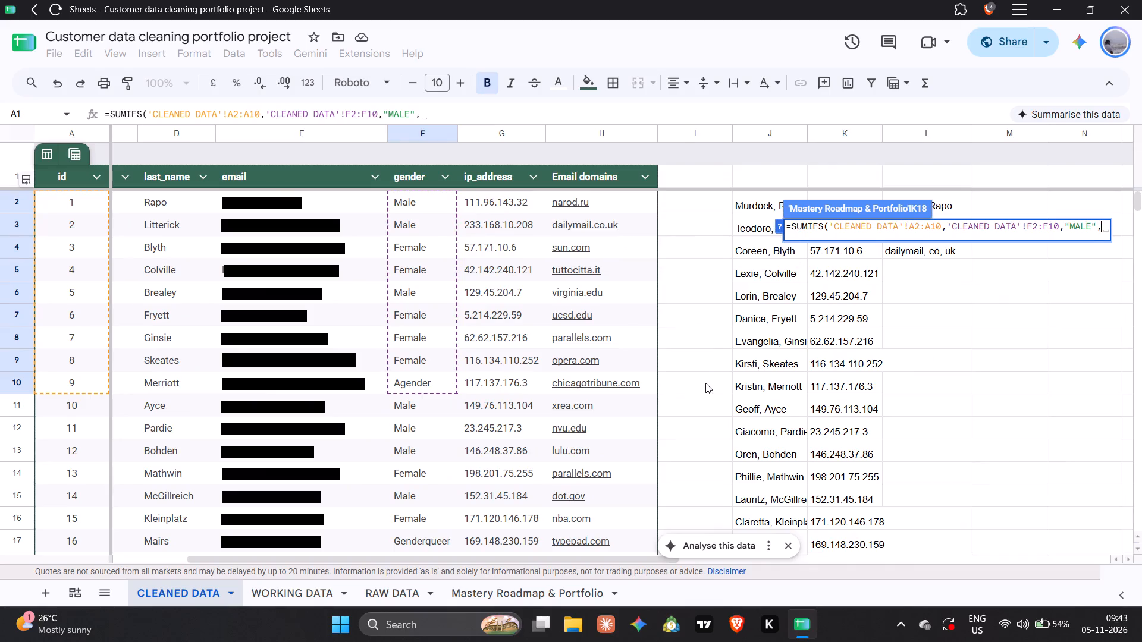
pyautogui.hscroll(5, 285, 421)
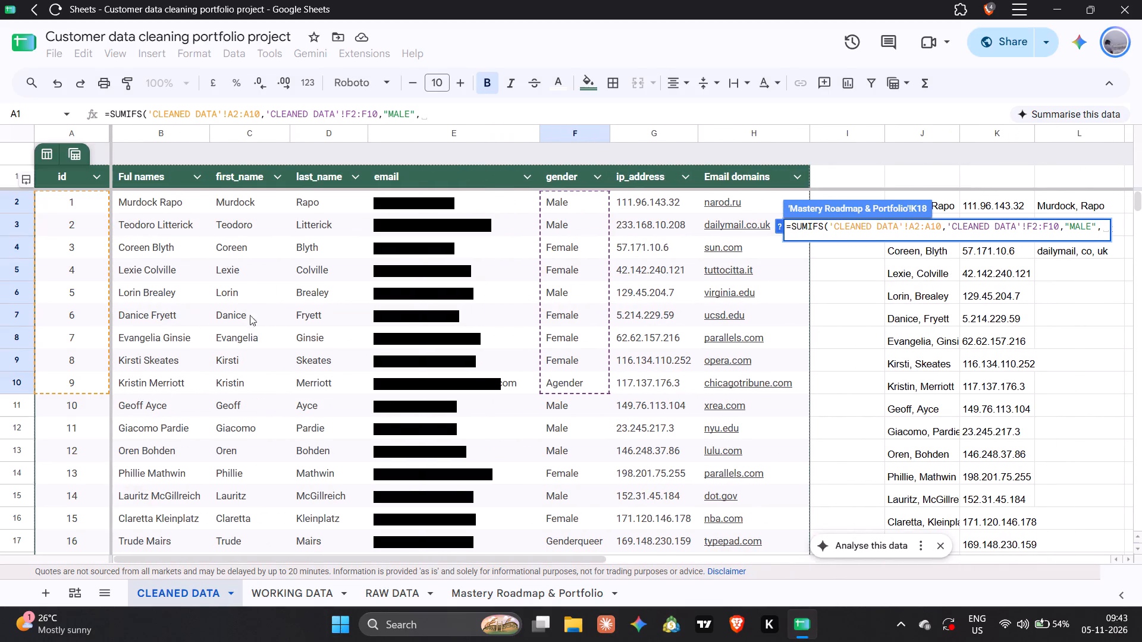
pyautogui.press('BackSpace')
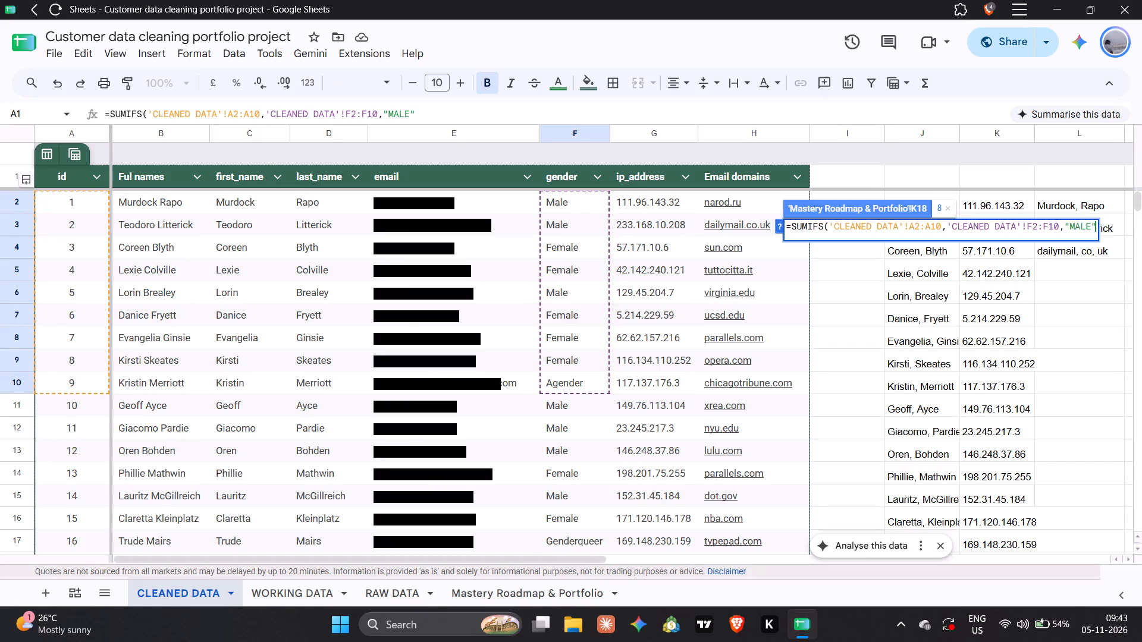
# Close the SUMIFS formula's parenthesis and enter it in K18 of the Mastery Roadmap & Portfolio sheet.
pyautogui.hotkey('shift', ')')
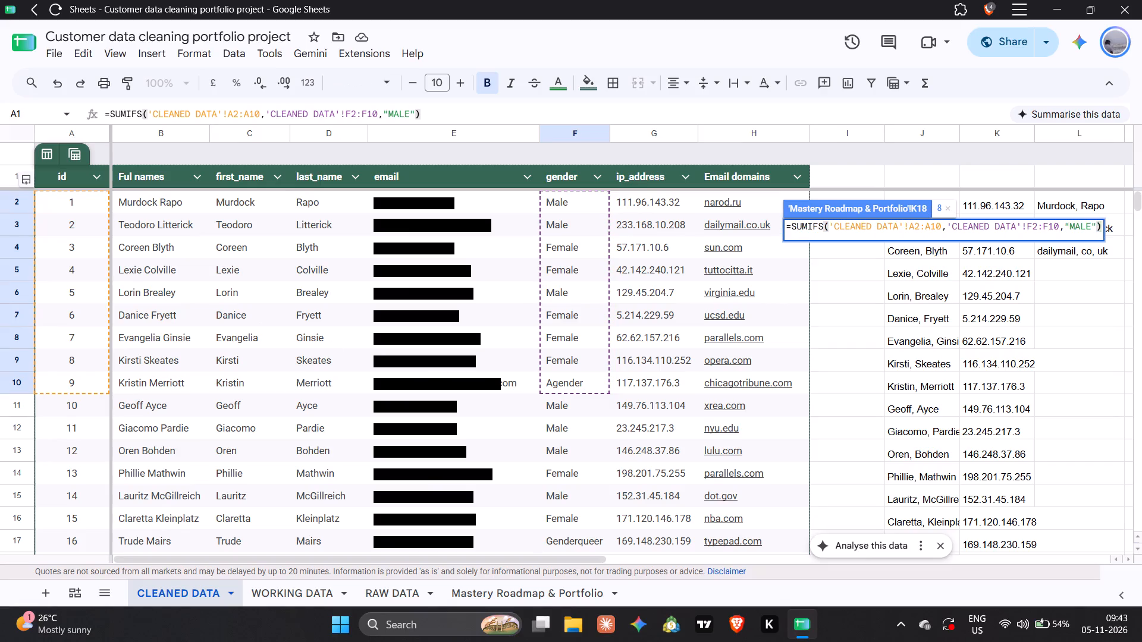
pyautogui.press('Return')
# Set the mastery status of the SUMIFS & AVERAGEIFS skill in row 20 to Mastered.
pyautogui.hscroll(-5, 426, 468)
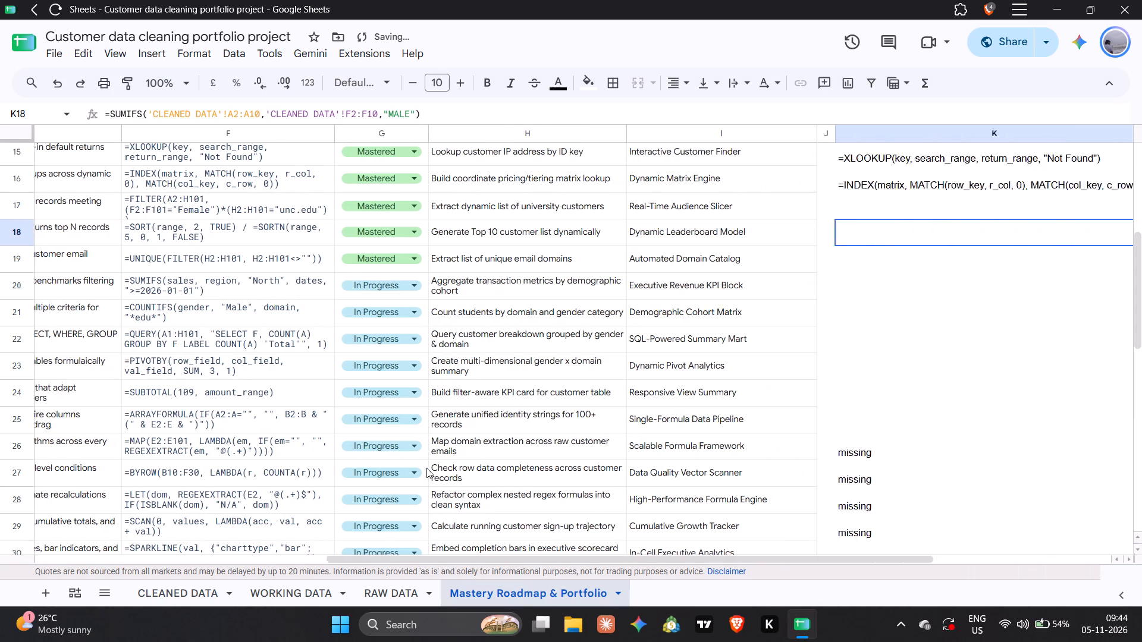
pyautogui.hscroll(-2, 426, 468)
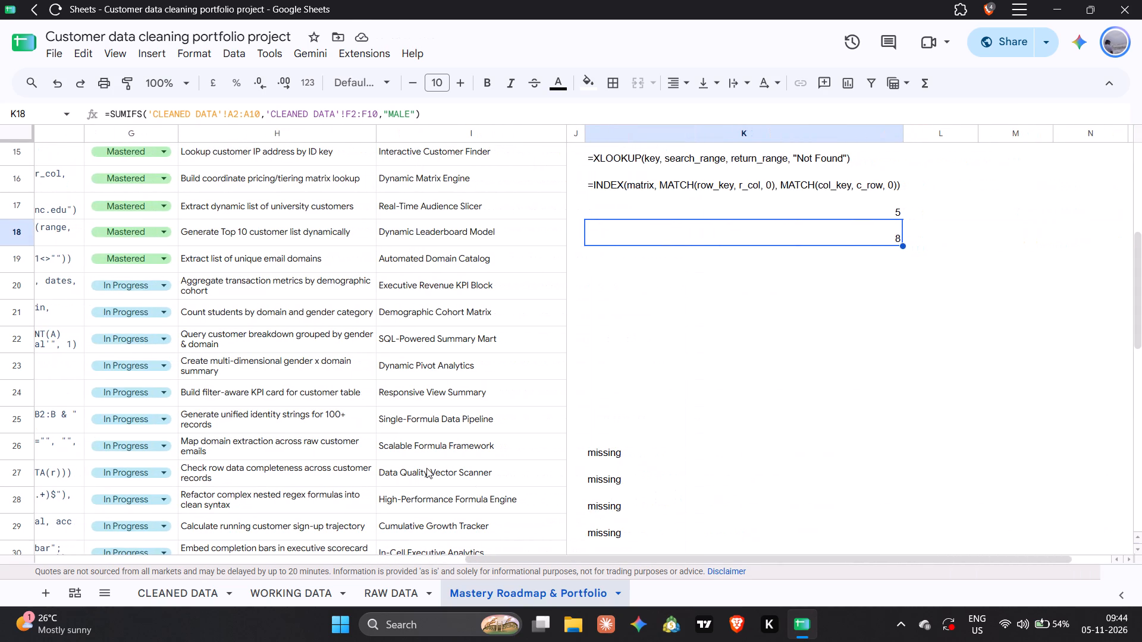
pyautogui.hscroll(6, 236, 431)
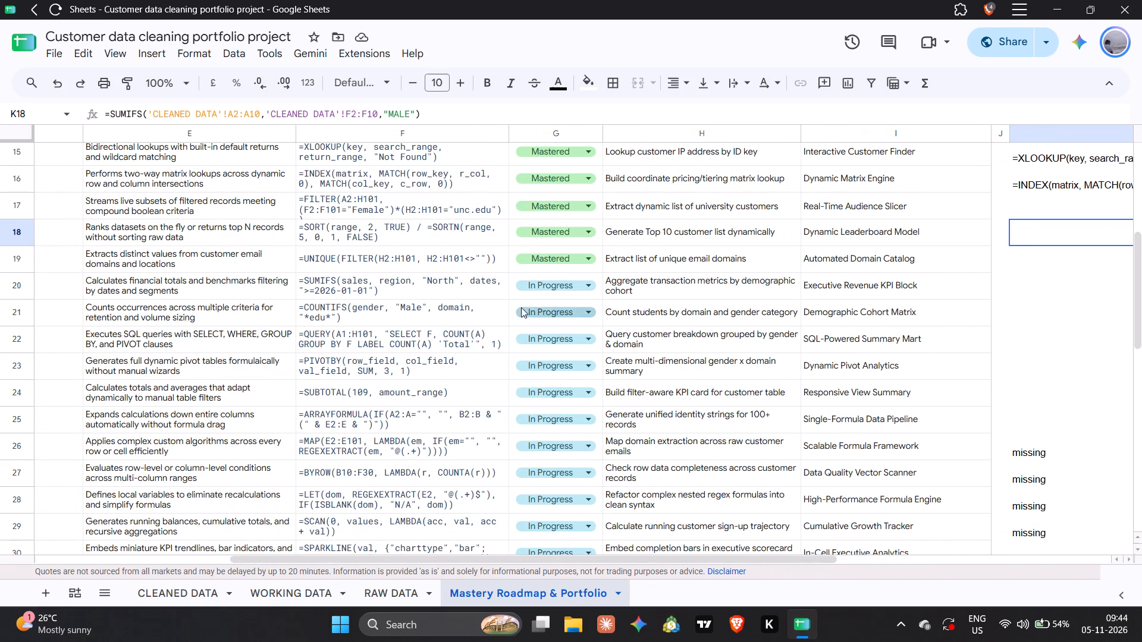
pyautogui.click(565, 289)
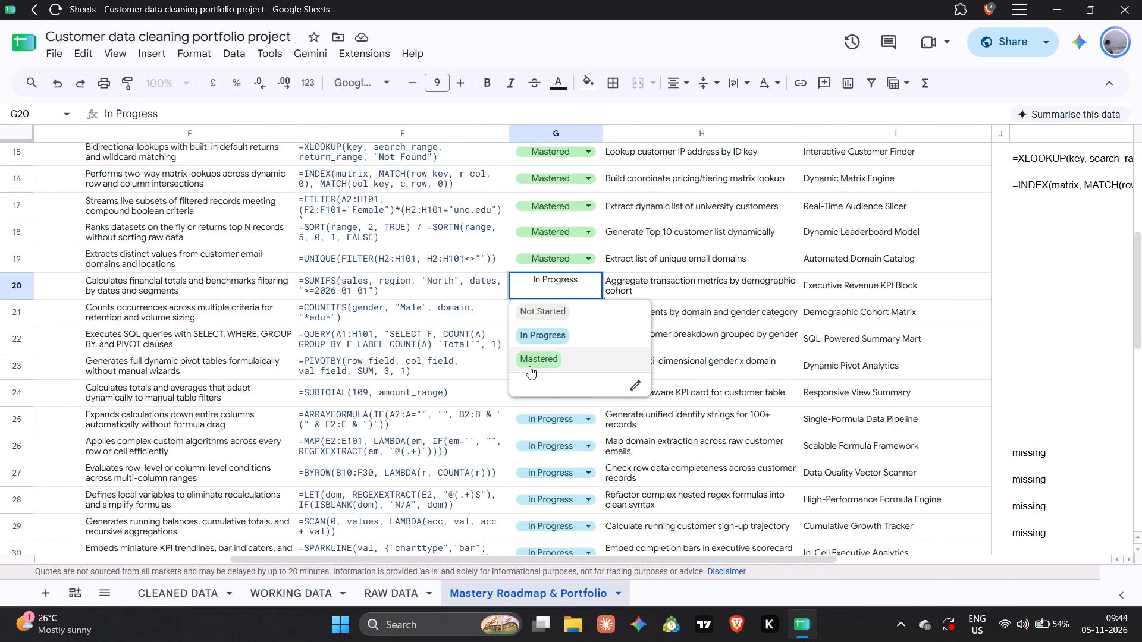
pyautogui.click(531, 361)
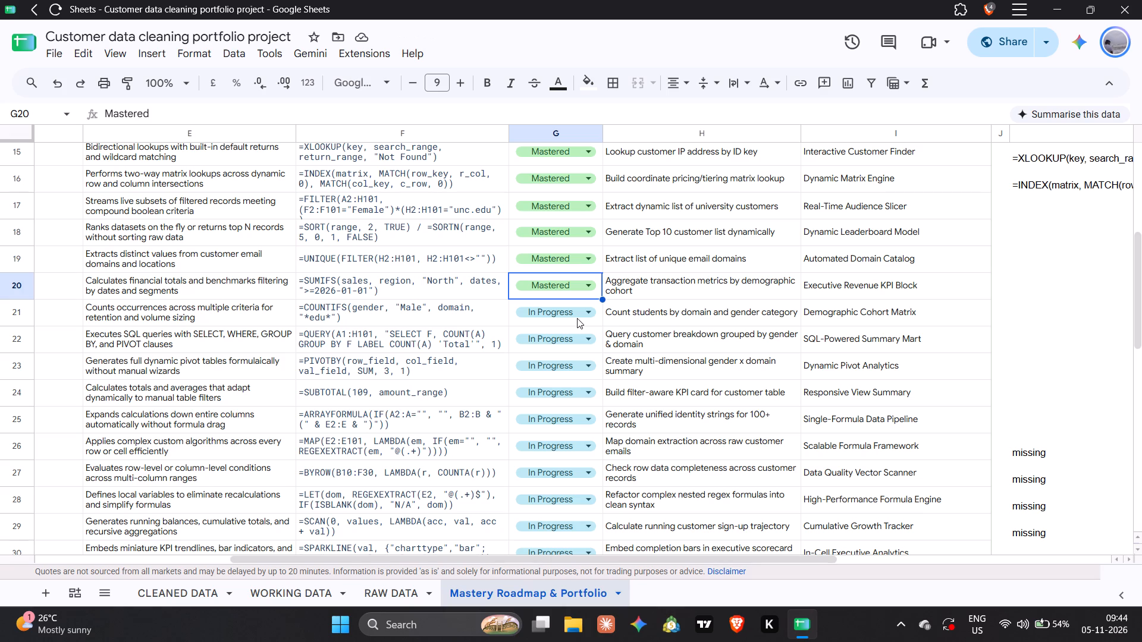
# Review the COUNTIFS practice formula in K17 and set the COUNTIFS skill's mastery status in row 21 to Mastered.
pyautogui.click(1088, 210)
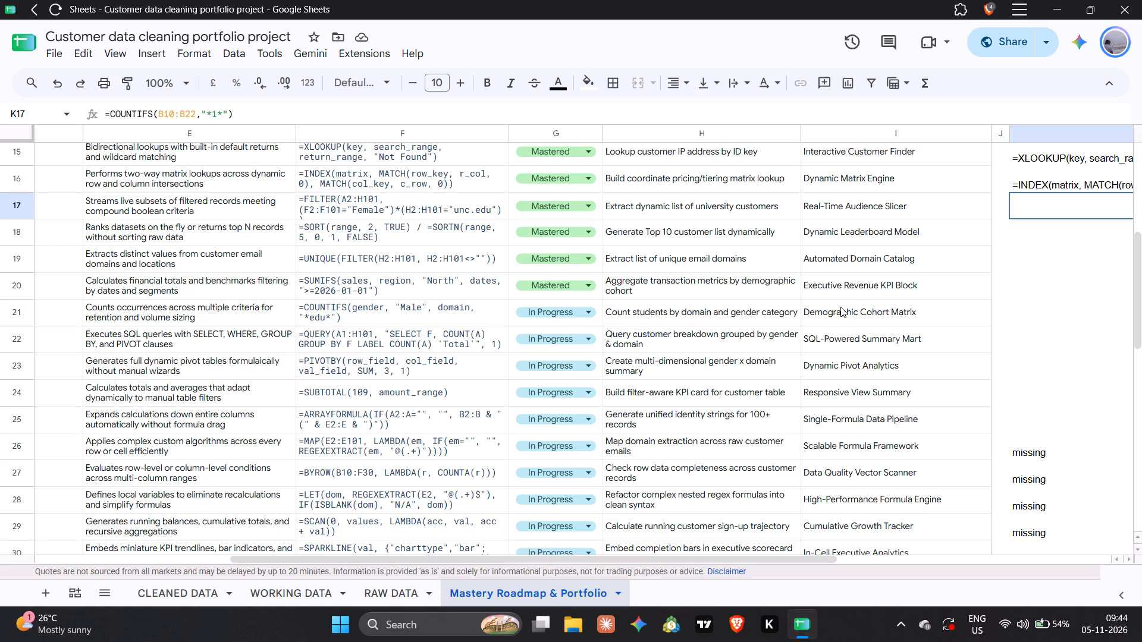
pyautogui.hscroll(-2, 668, 382)
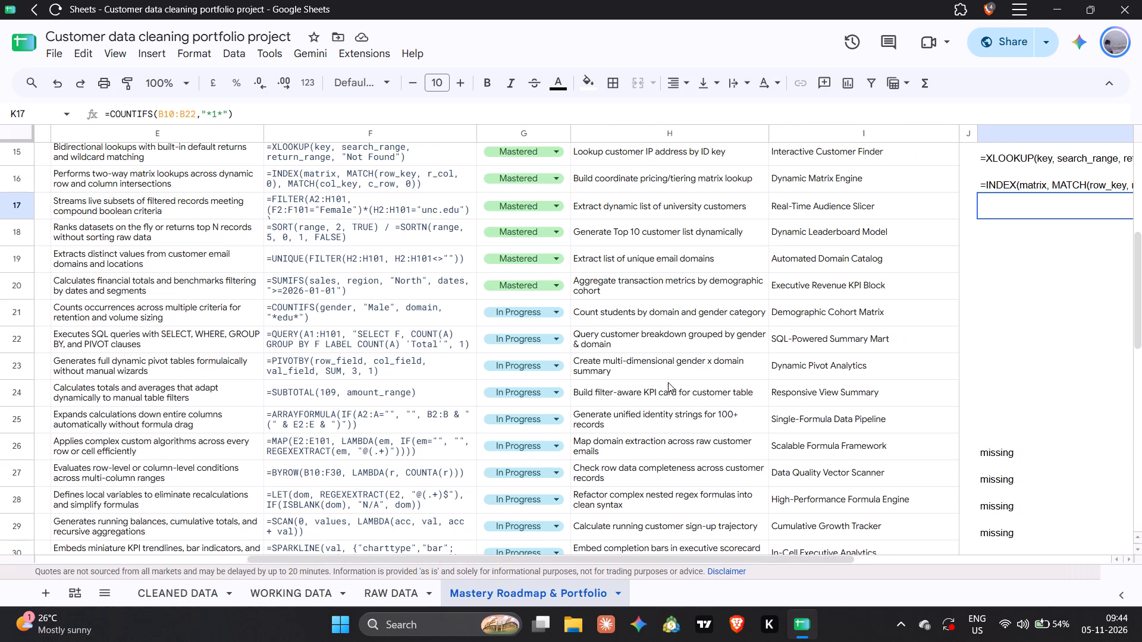
pyautogui.hscroll(-5, 668, 382)
pyautogui.hscroll(6, 668, 382)
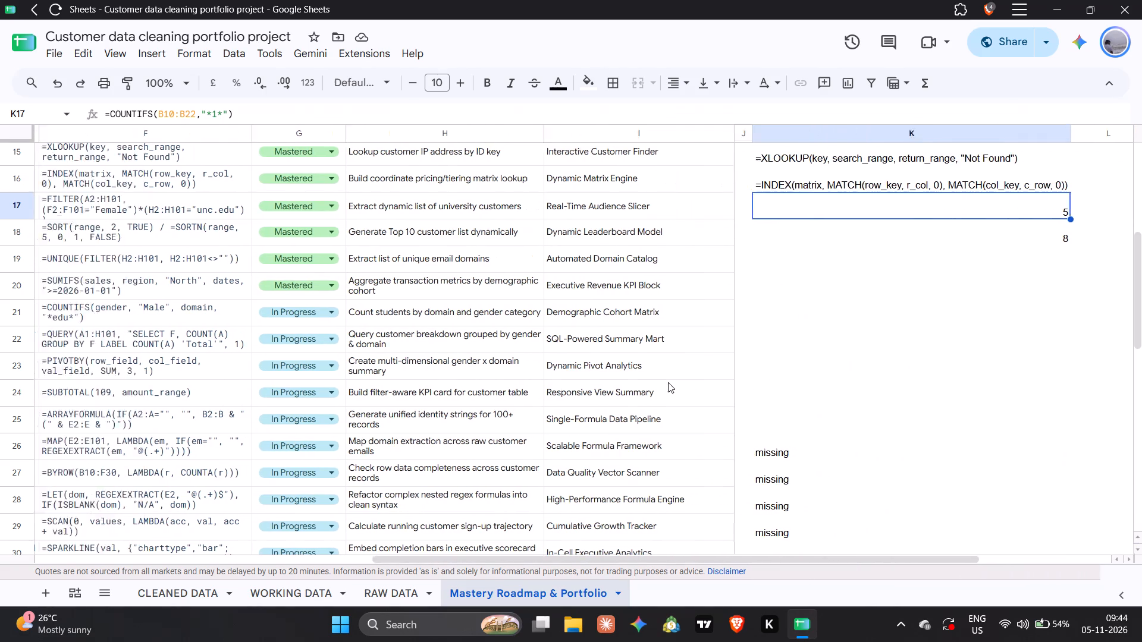
pyautogui.hscroll(2, 668, 382)
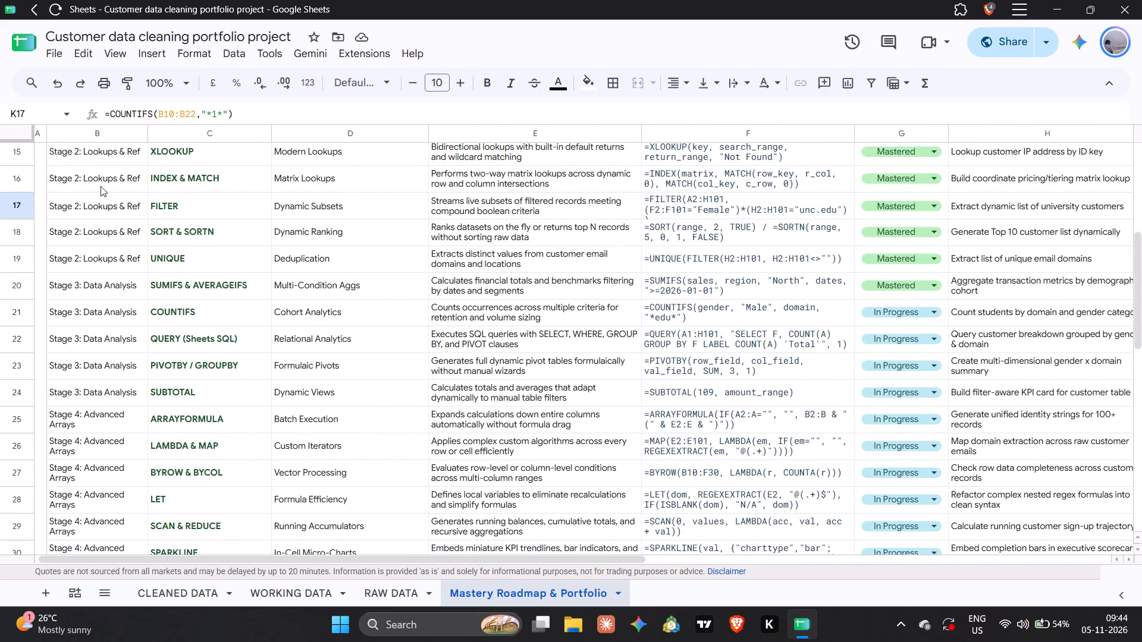
pyautogui.scroll(3, 128, 243)
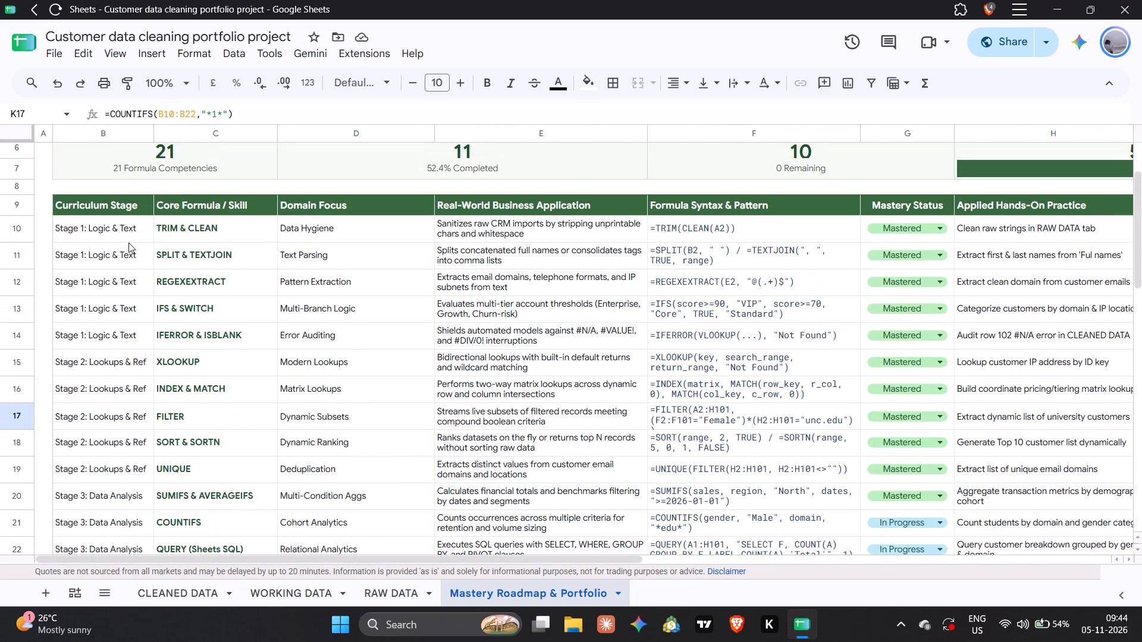
pyautogui.scroll(-5, 128, 243)
pyautogui.hscroll(-3, 128, 243)
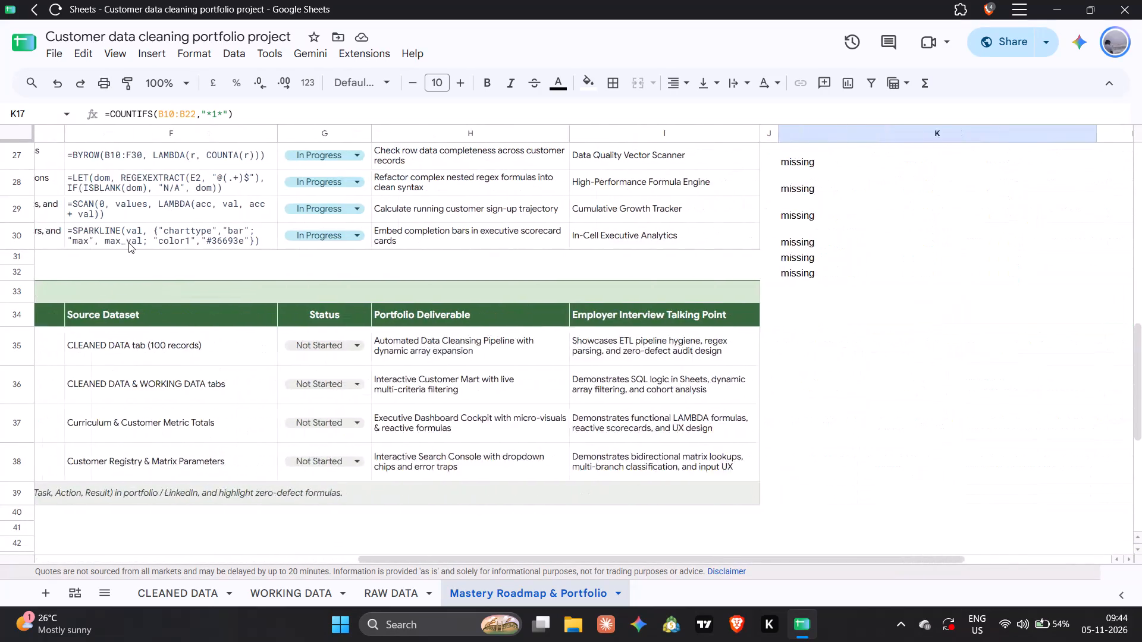
pyautogui.scroll(4, 128, 243)
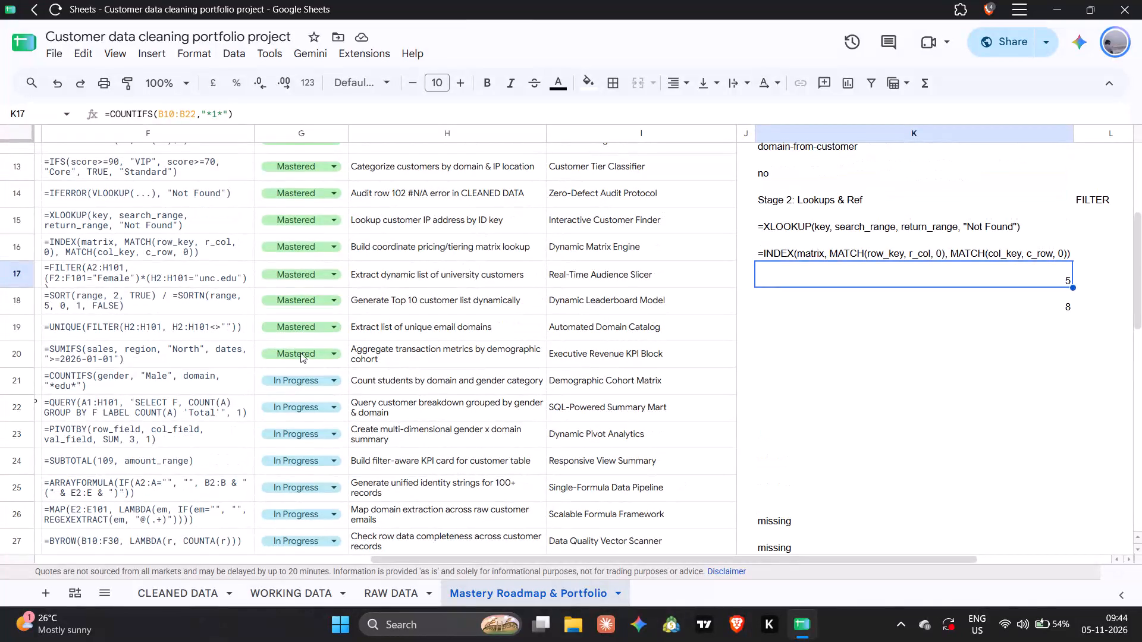
pyautogui.click(282, 376)
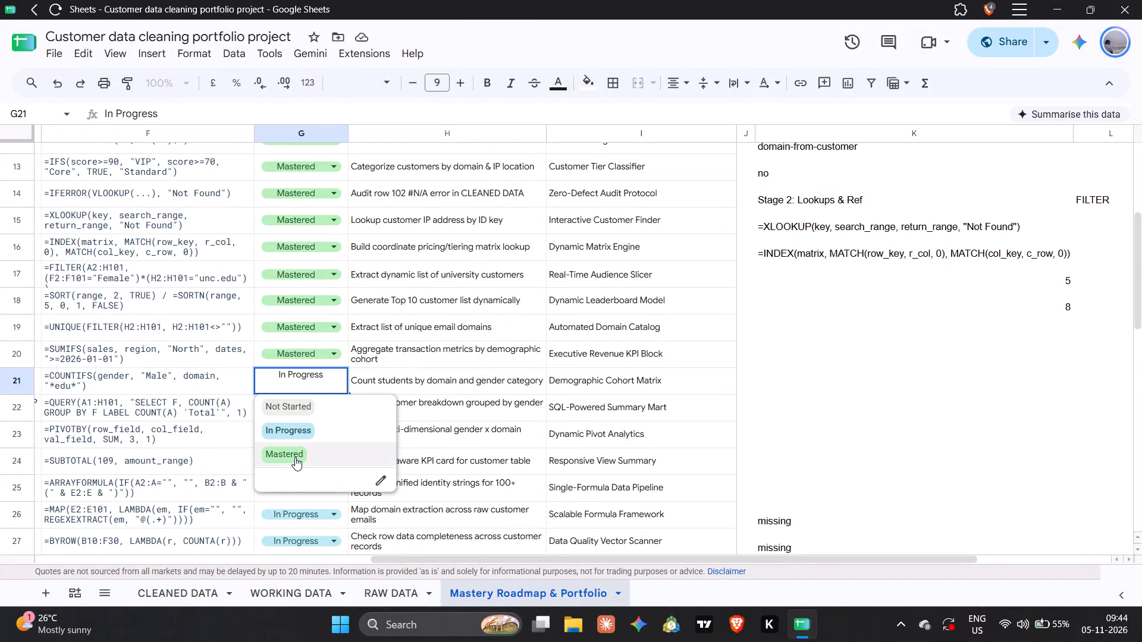
pyautogui.click(295, 457)
# Set the mastery status of the SUBTOTAL skill in row 24 to Mastered.
pyautogui.hscroll(3, 295, 457)
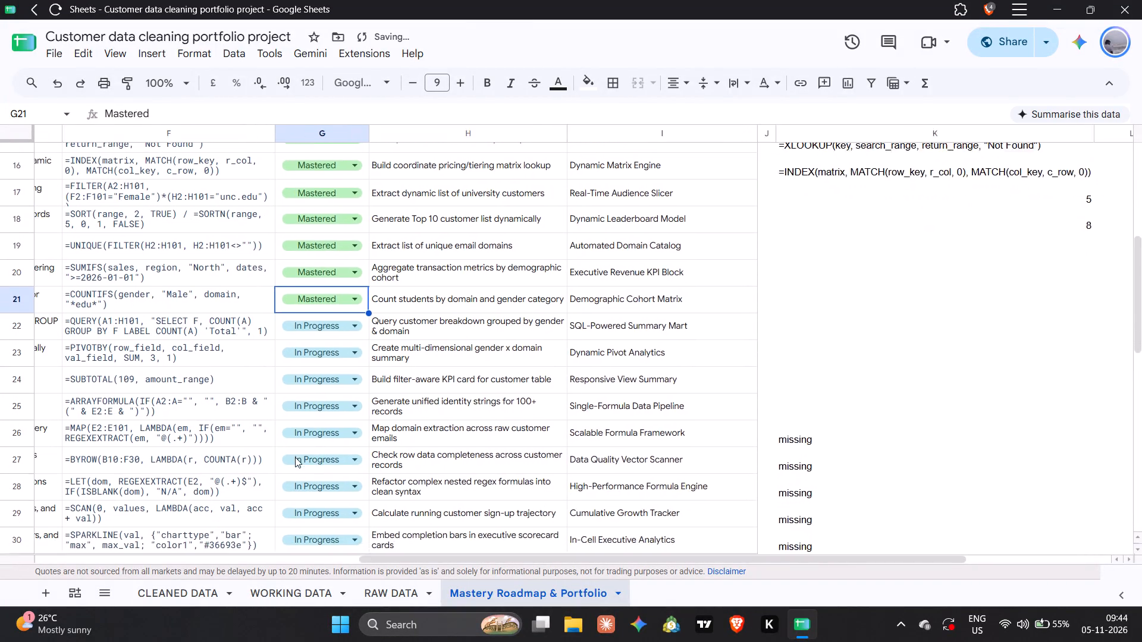
pyautogui.hscroll(4, 295, 457)
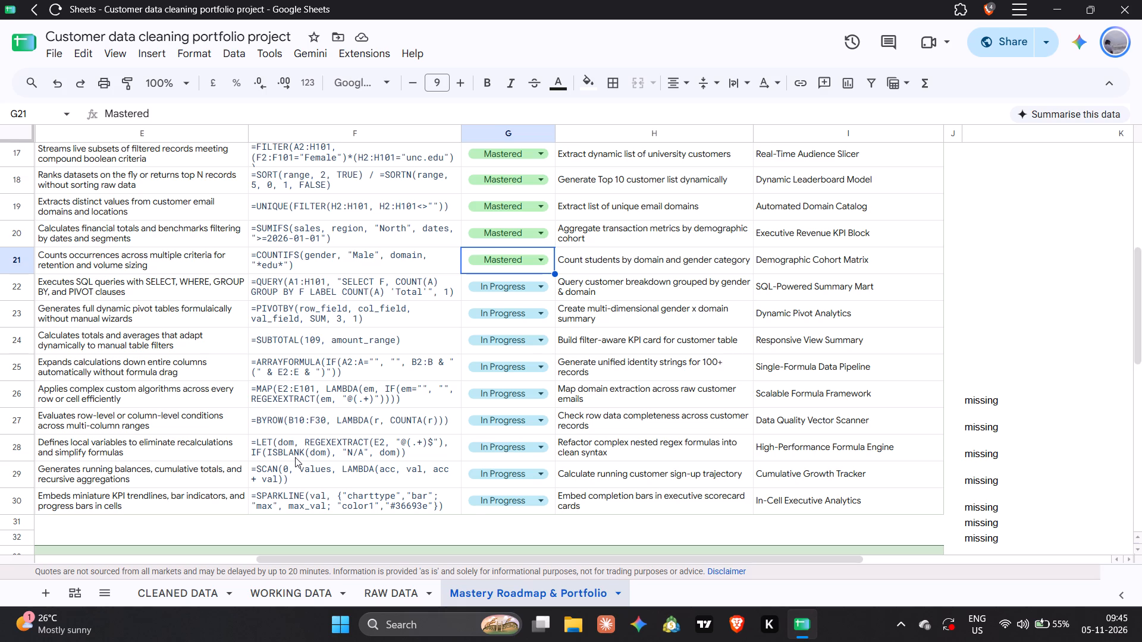
pyautogui.scroll(1, 295, 457)
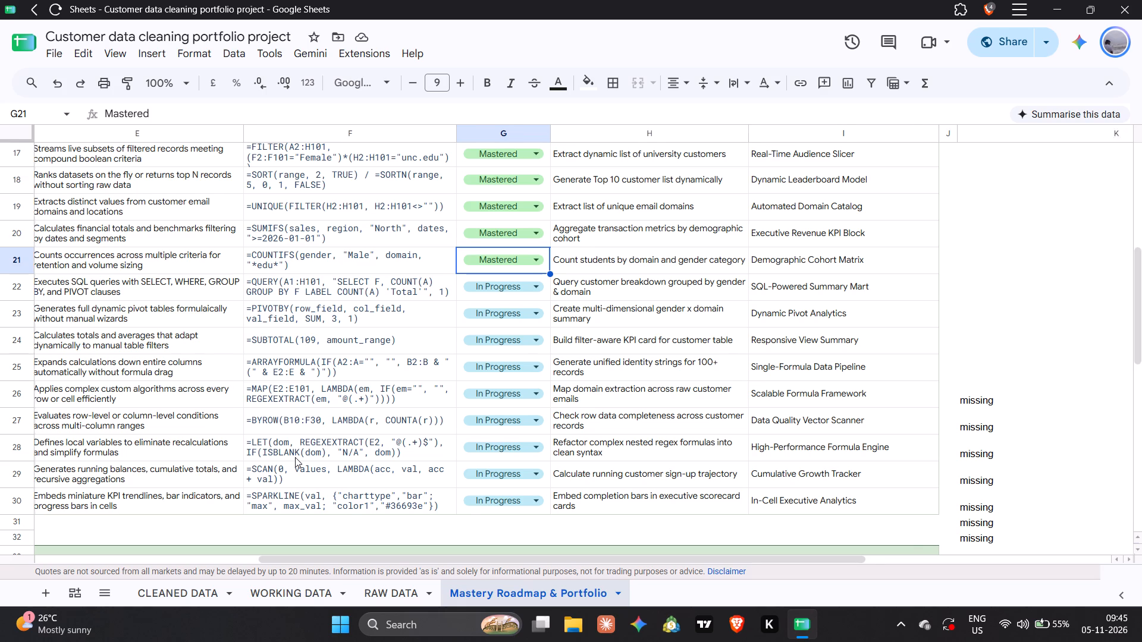
pyautogui.scroll(1, 295, 457)
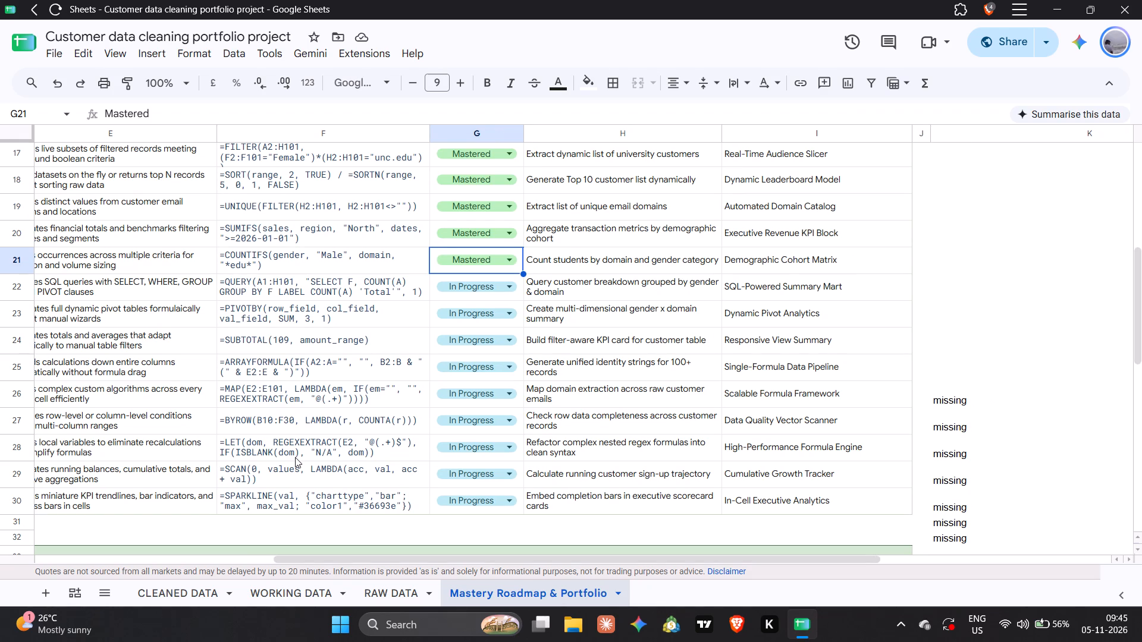
pyautogui.hscroll(1, 295, 457)
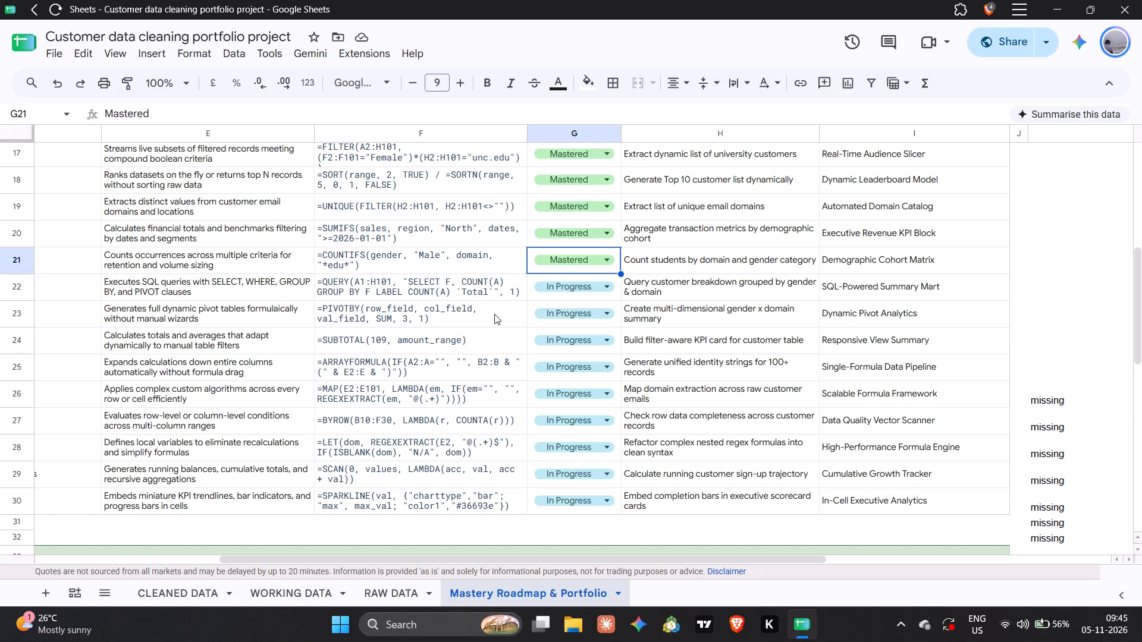
pyautogui.click(514, 313)
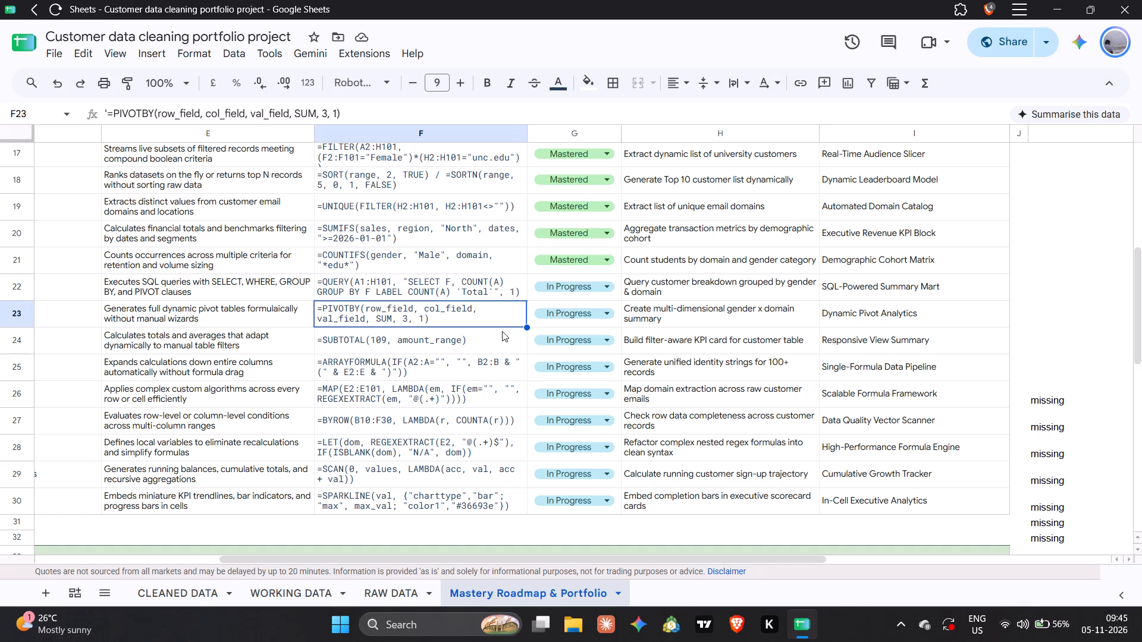
pyautogui.click(542, 339)
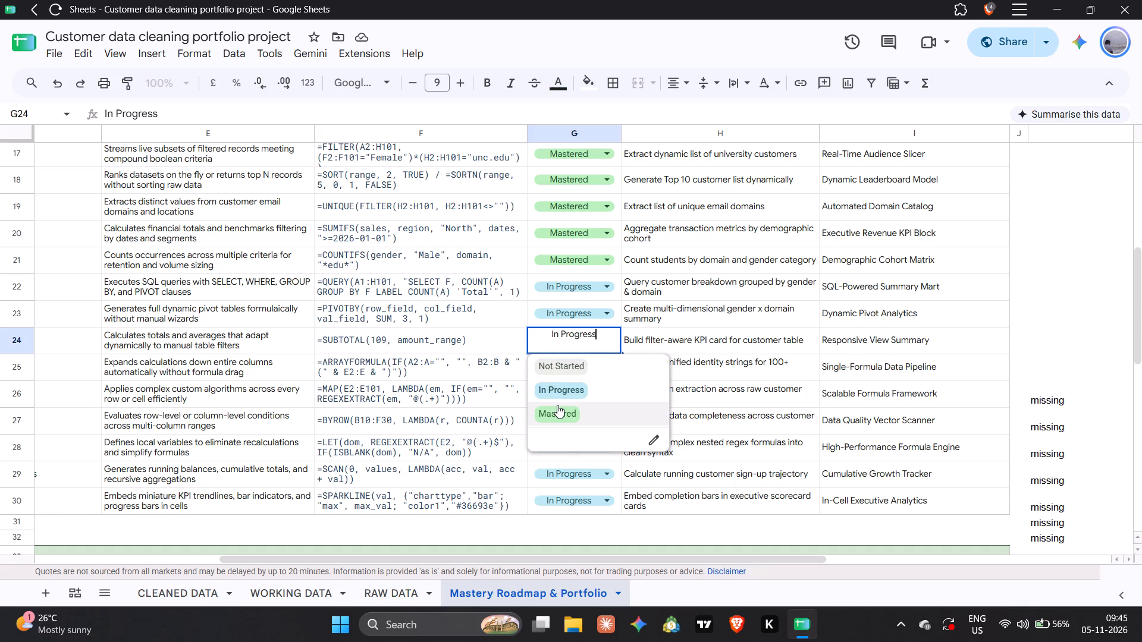
pyautogui.click(557, 405)
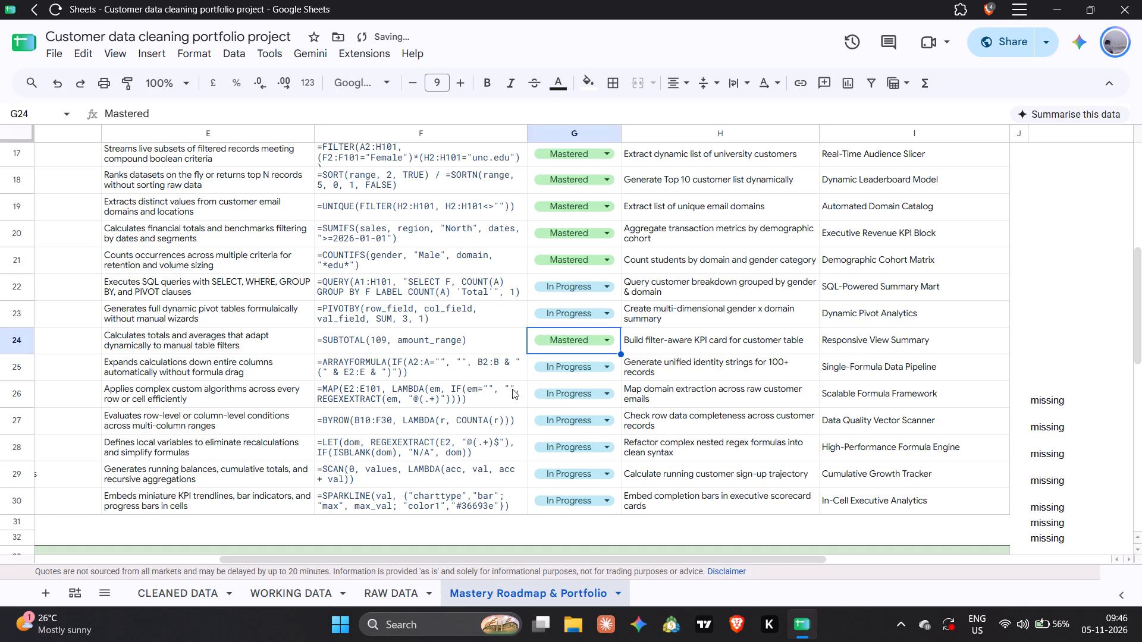
# Set the mastery status of ARRAYFORMULA, LAMBDA & MAP, and BYROW & BYCOL in rows 25 to 27 to Mastered.
pyautogui.click(560, 366)
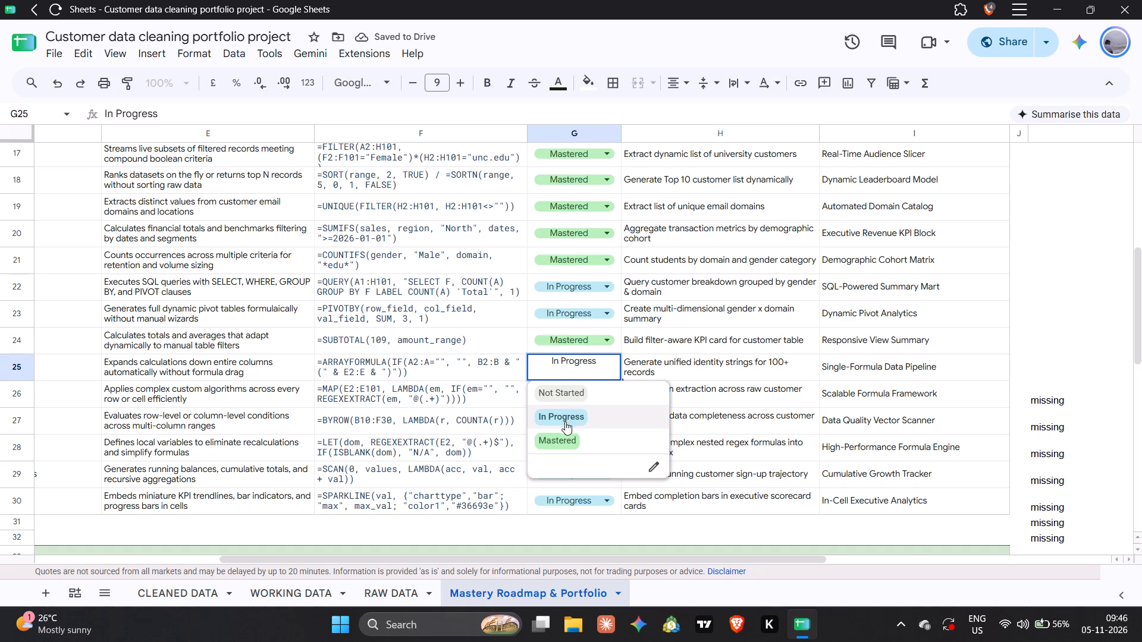
pyautogui.click(565, 431)
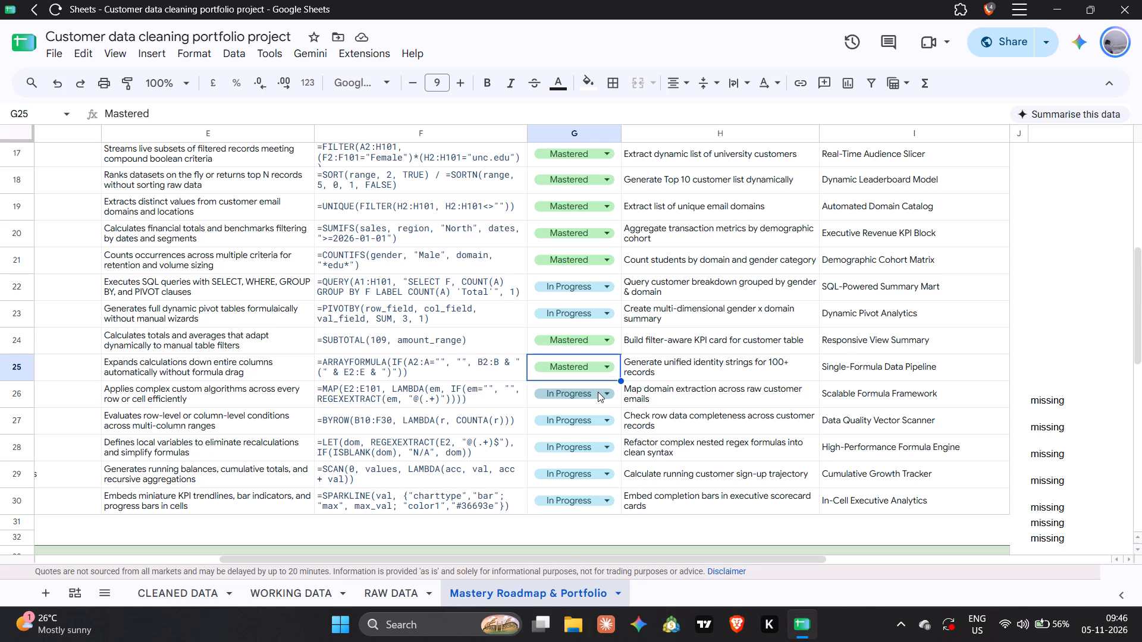
pyautogui.click(598, 392)
pyautogui.click(593, 464)
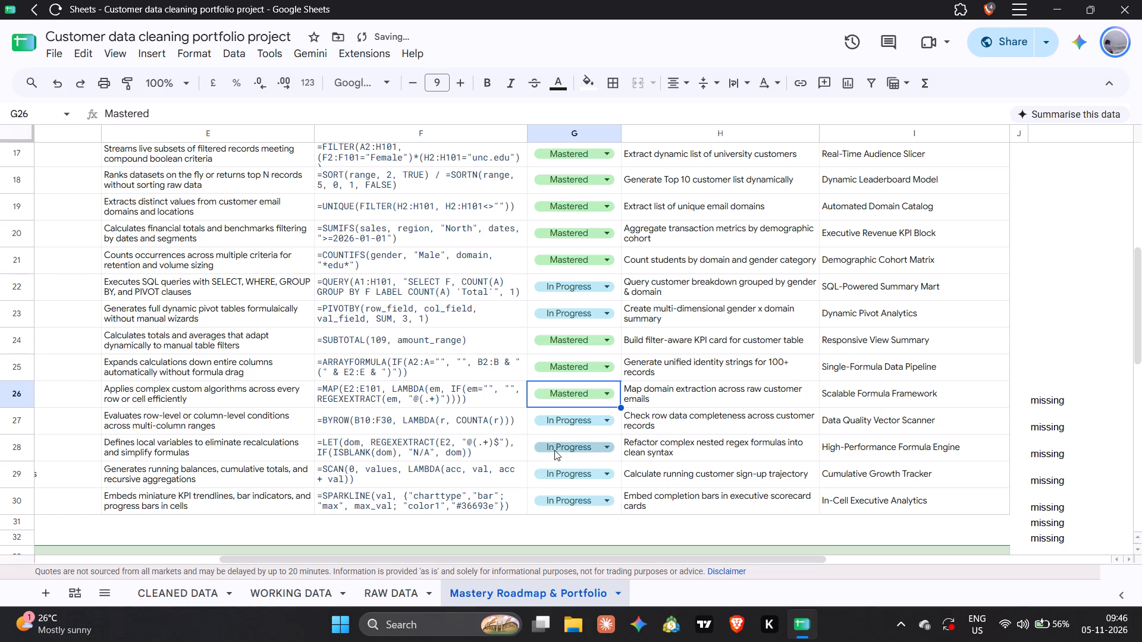
pyautogui.click(584, 420)
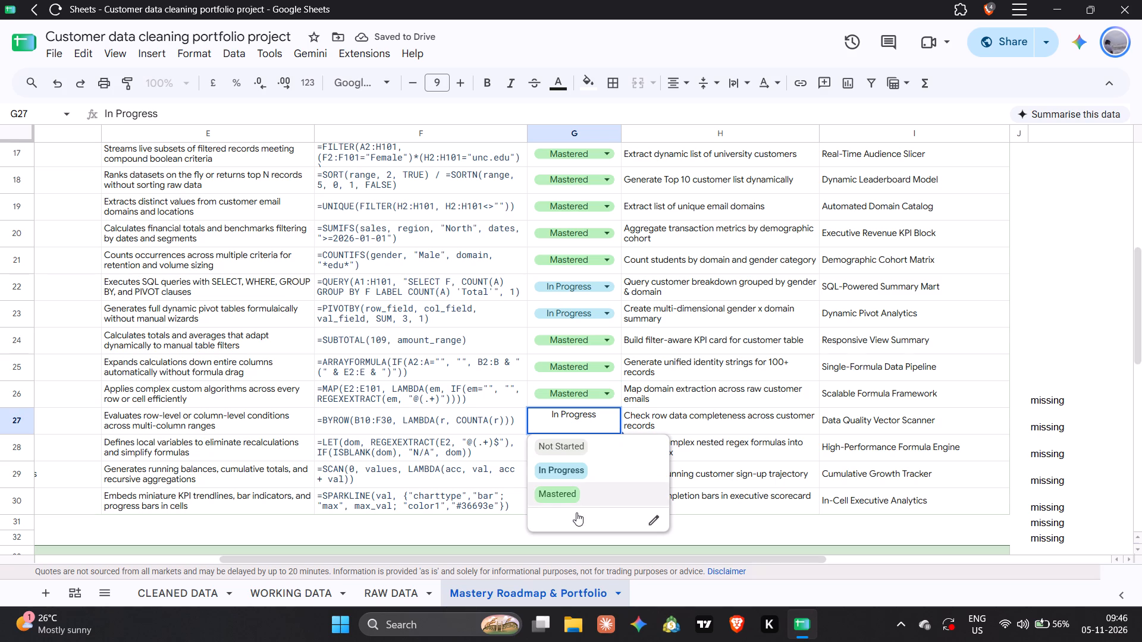
pyautogui.click(573, 498)
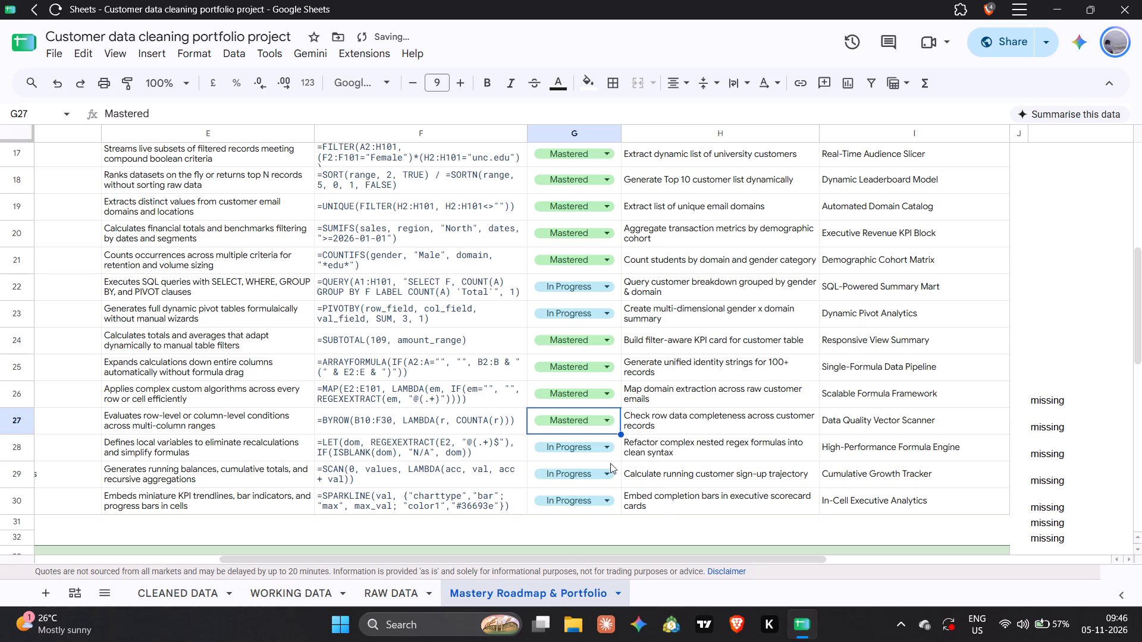
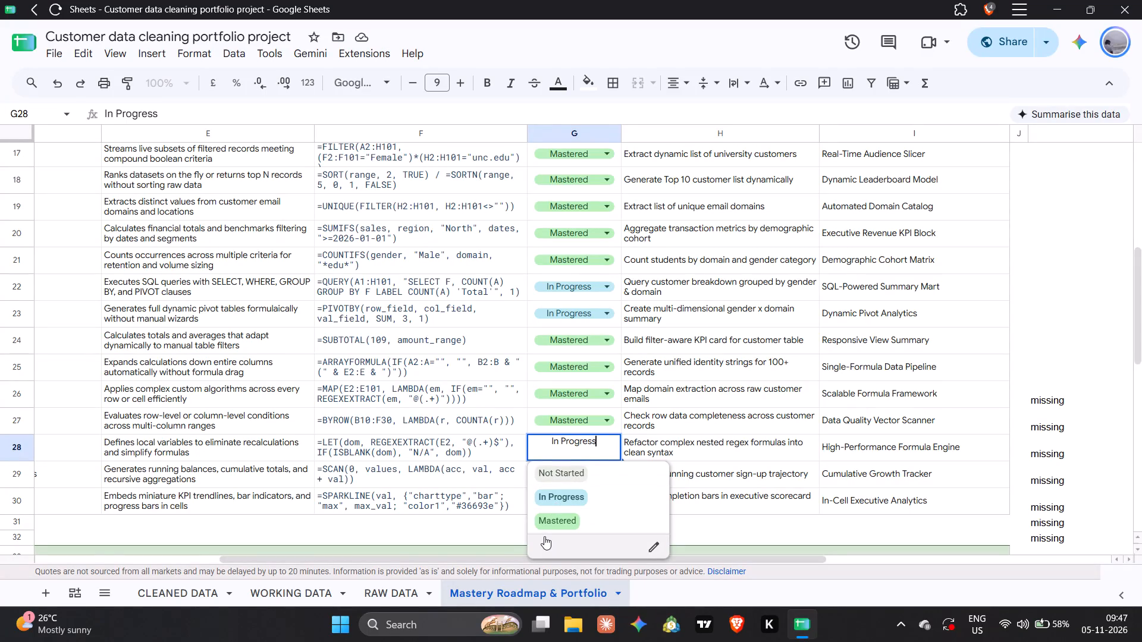
# Set the mastery status of the LET formula skill in row 28 to Mastered.
pyautogui.click(582, 531)
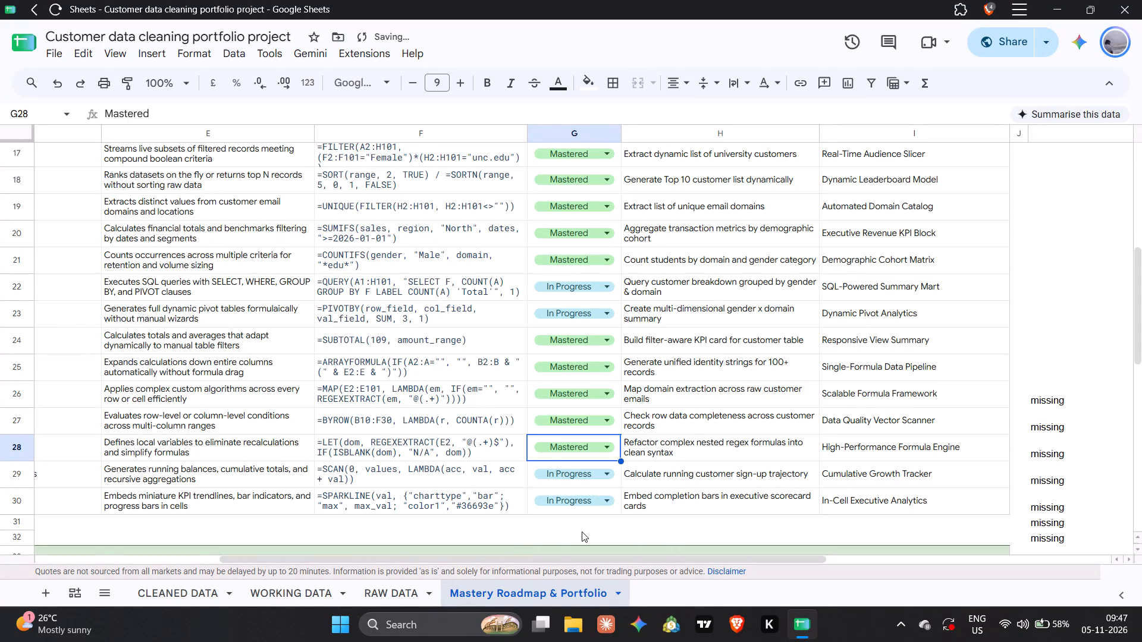
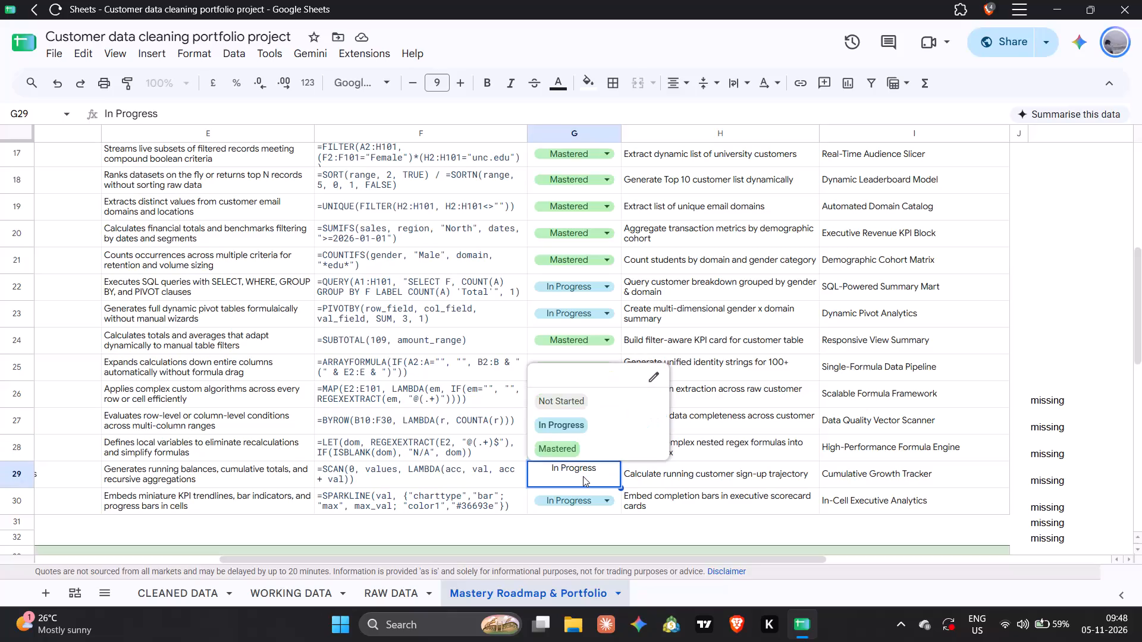
# Set the mastery status of the SCAN formula skill in row 29 to Mastered.
pyautogui.click(557, 445)
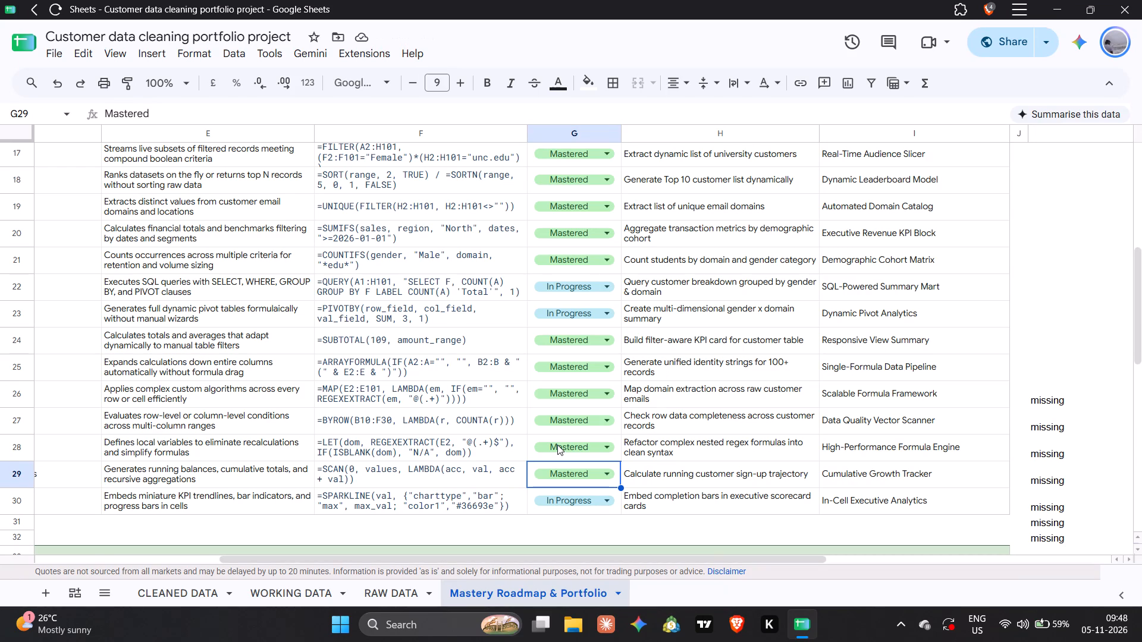
# Set the mastery status of the SPARKLINE formula skill in row 30 to Mastered.
pyautogui.scroll(-1, 603, 362)
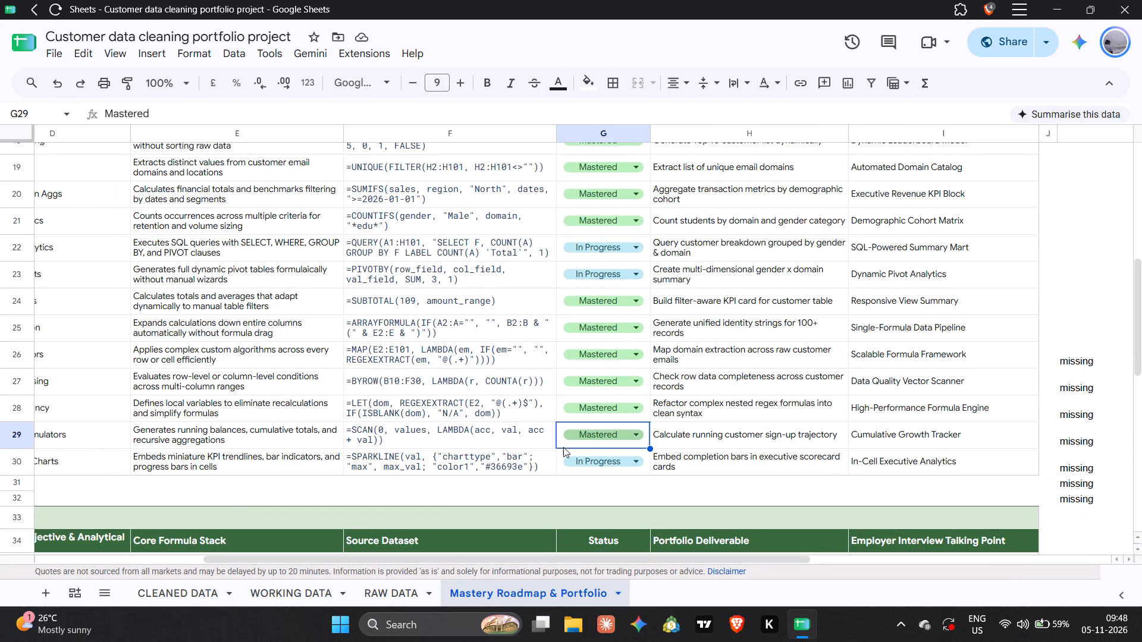
pyautogui.click(590, 461)
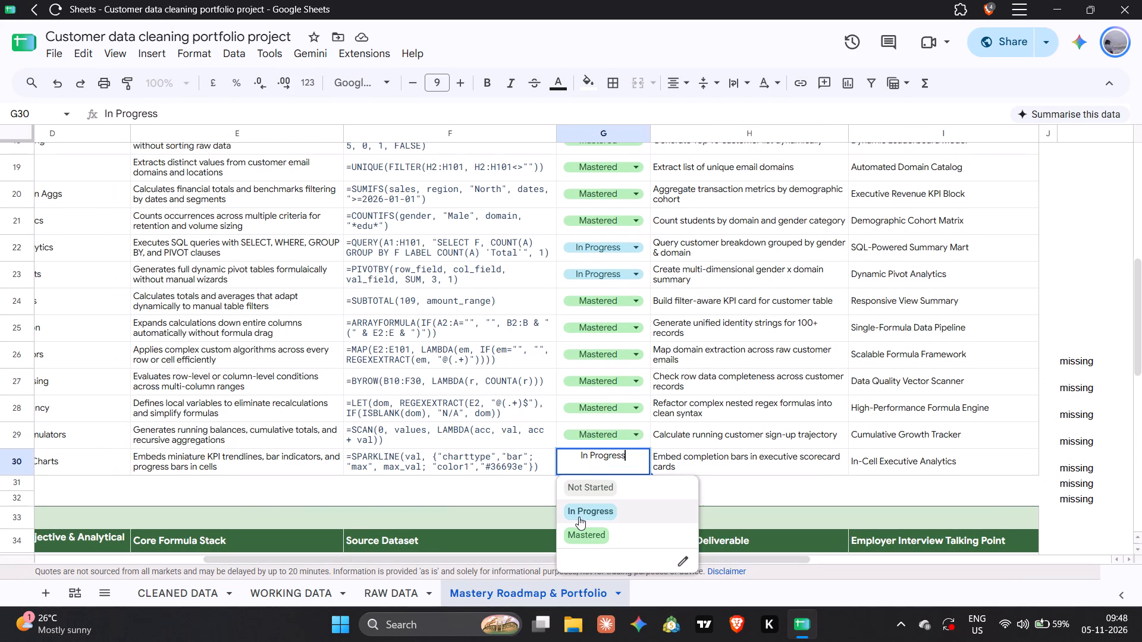
pyautogui.click(578, 540)
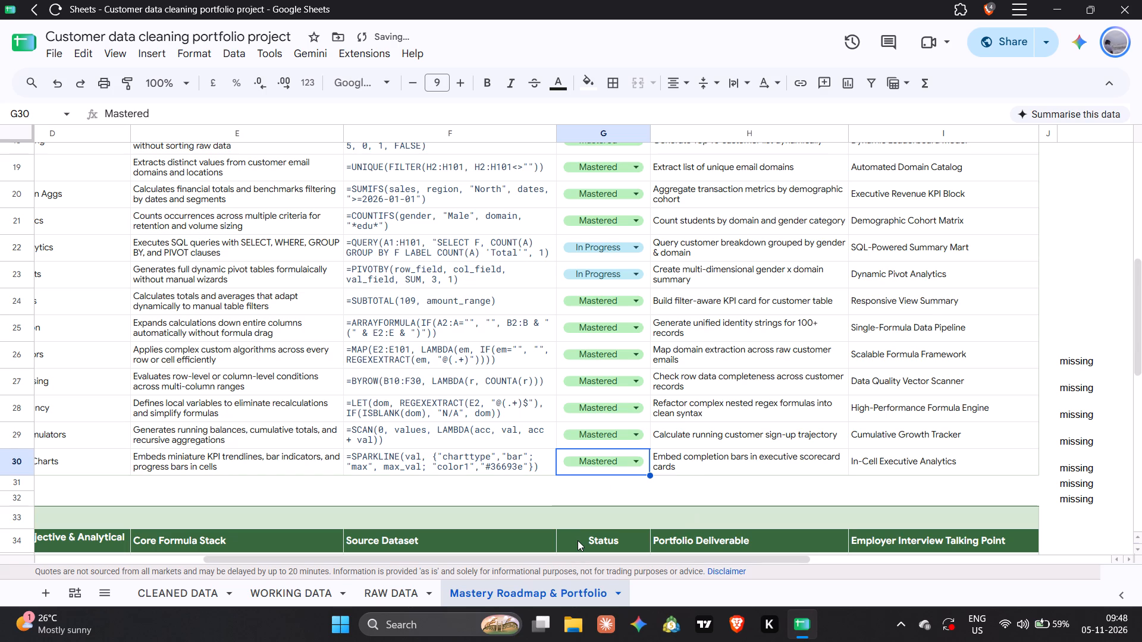
pyautogui.scroll(5, 563, 385)
pyautogui.scroll(-3, 563, 385)
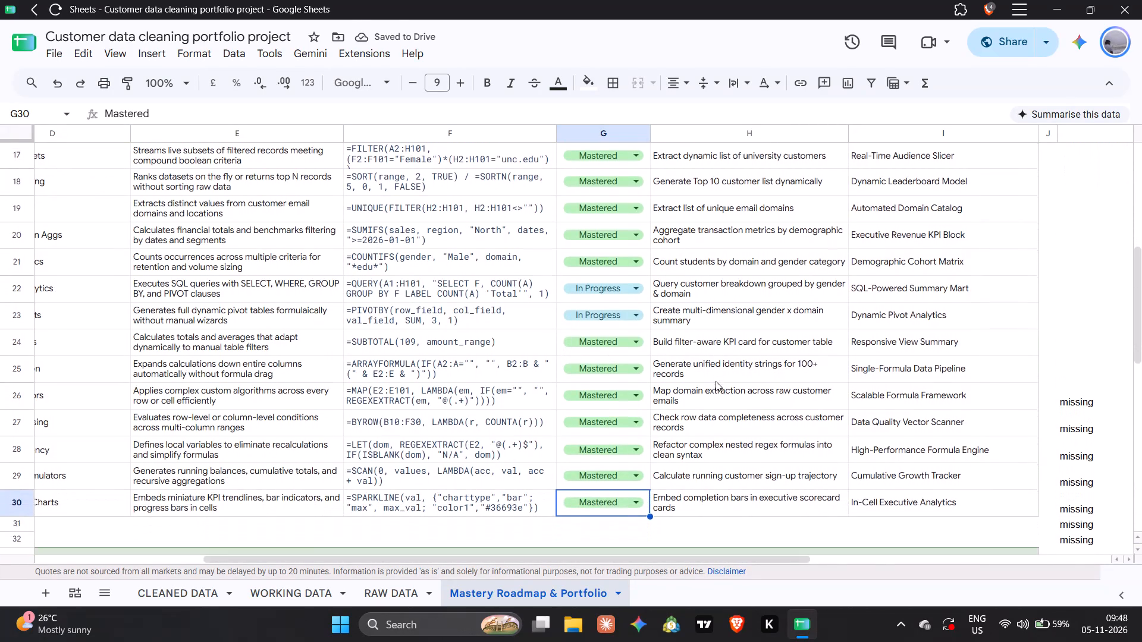
# Review the BYROW formula in K26 with its referenced cells, and look over the portfolio project rows below the skills table.
pyautogui.click(1079, 347)
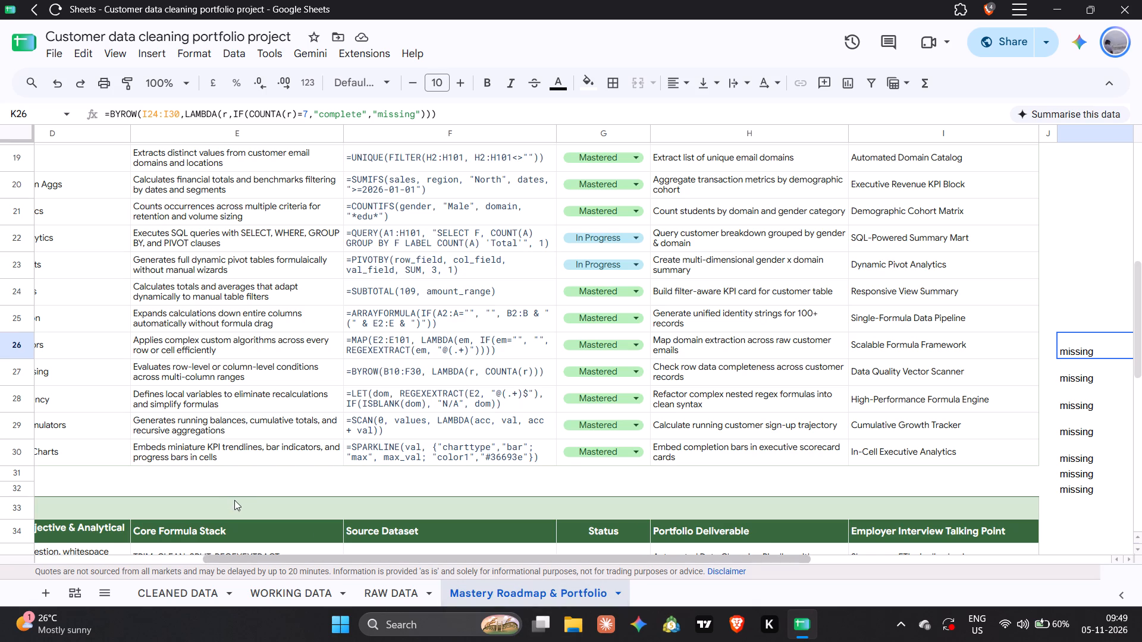
pyautogui.hscroll(-1, 143, 401)
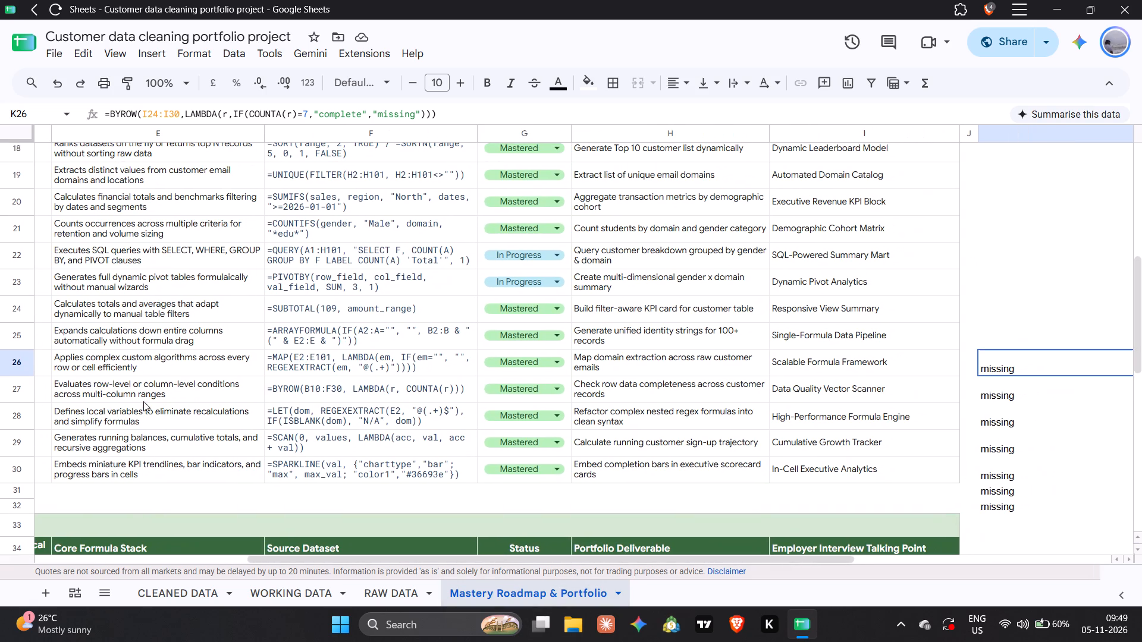
pyautogui.click(167, 115)
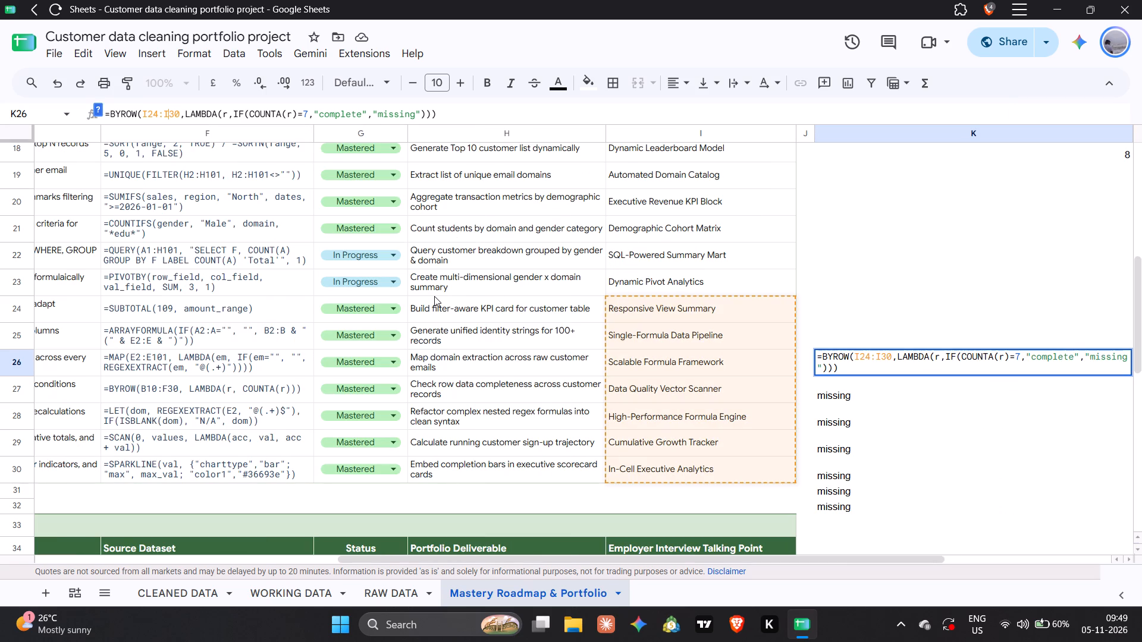
pyautogui.moveTo(412, 302); pyautogui.dragTo(419, 304)
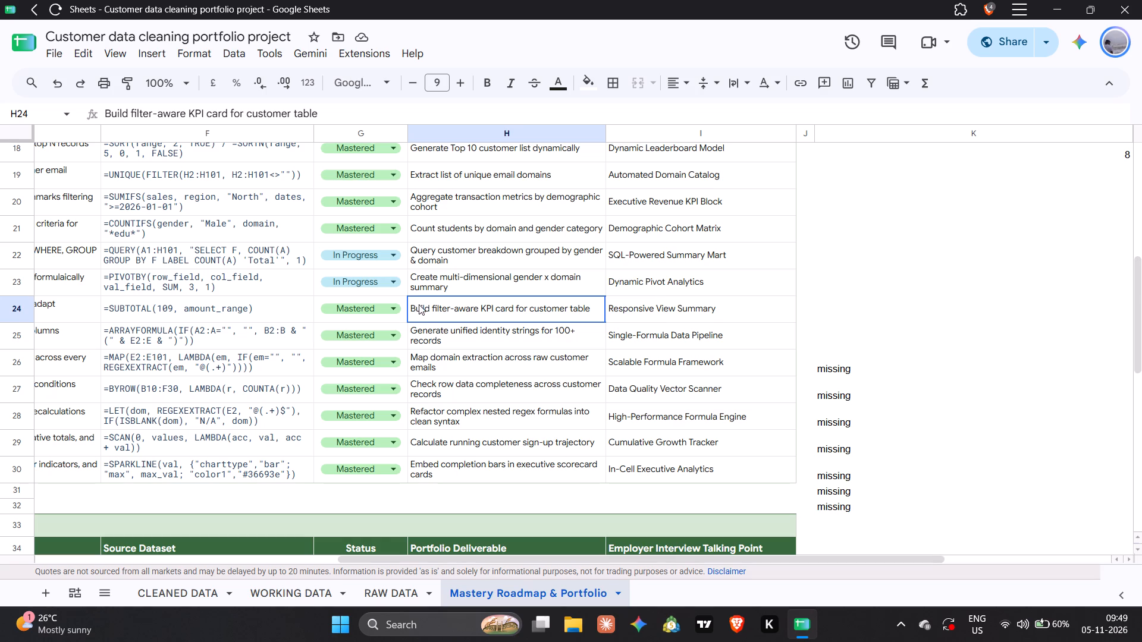
pyautogui.moveTo(419, 304); pyautogui.dragTo(612, 450)
pyautogui.scroll(-2, 612, 450)
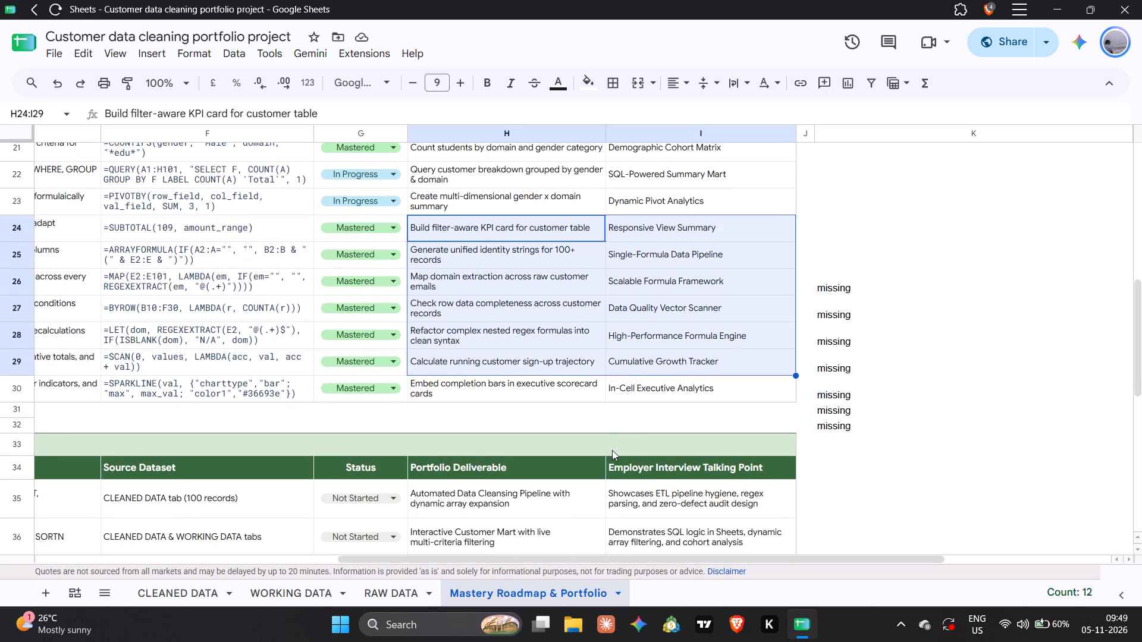
pyautogui.click(612, 450)
pyautogui.click(538, 421)
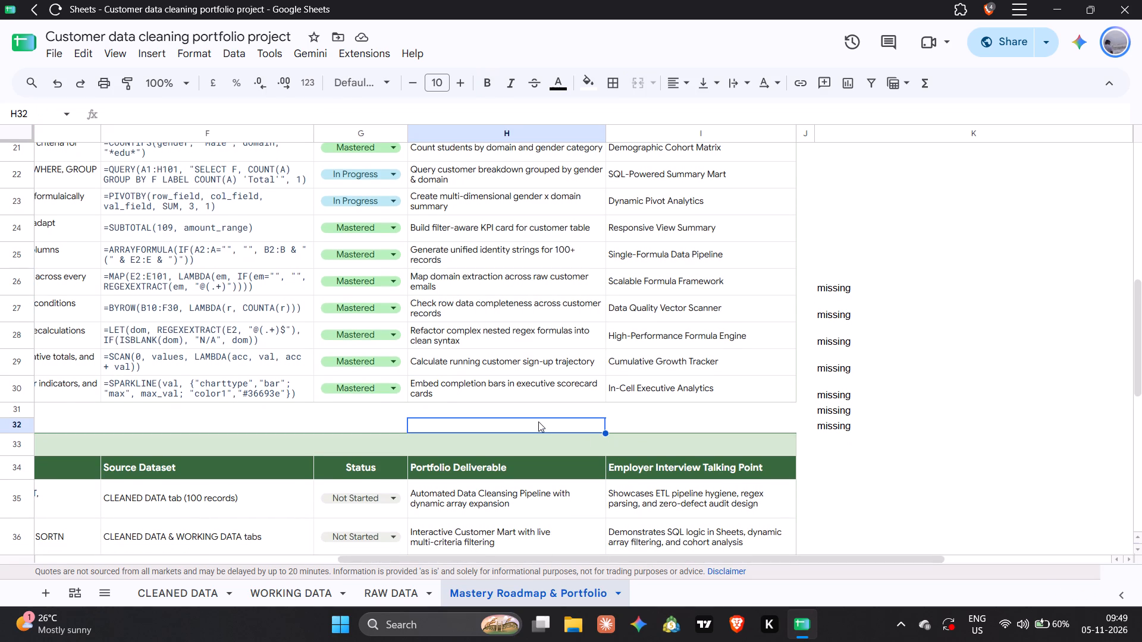
pyautogui.scroll(-2, 538, 421)
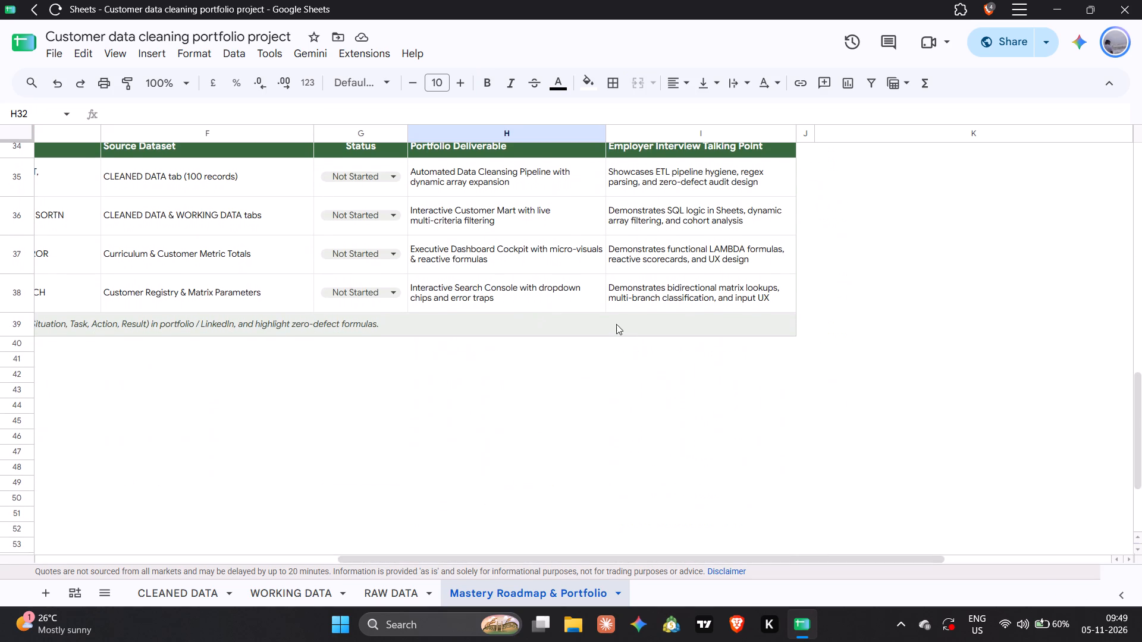
# Close the customer data cleaning spreadsheet window and return to the desktop.
pyautogui.click(1141, 0)
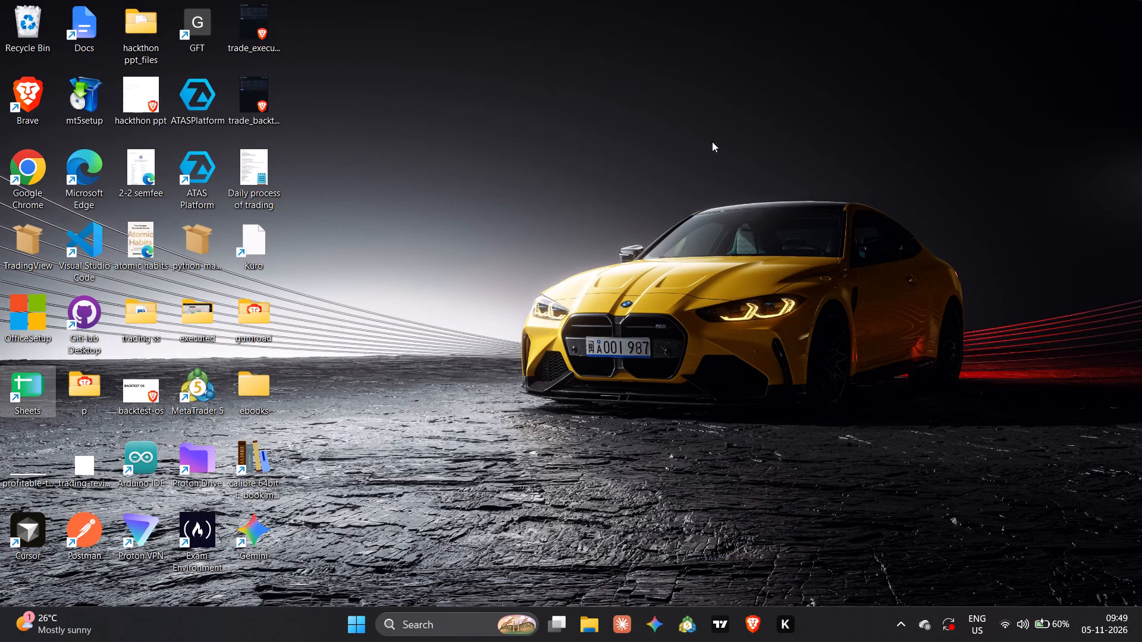
pyautogui.click(698, 256)
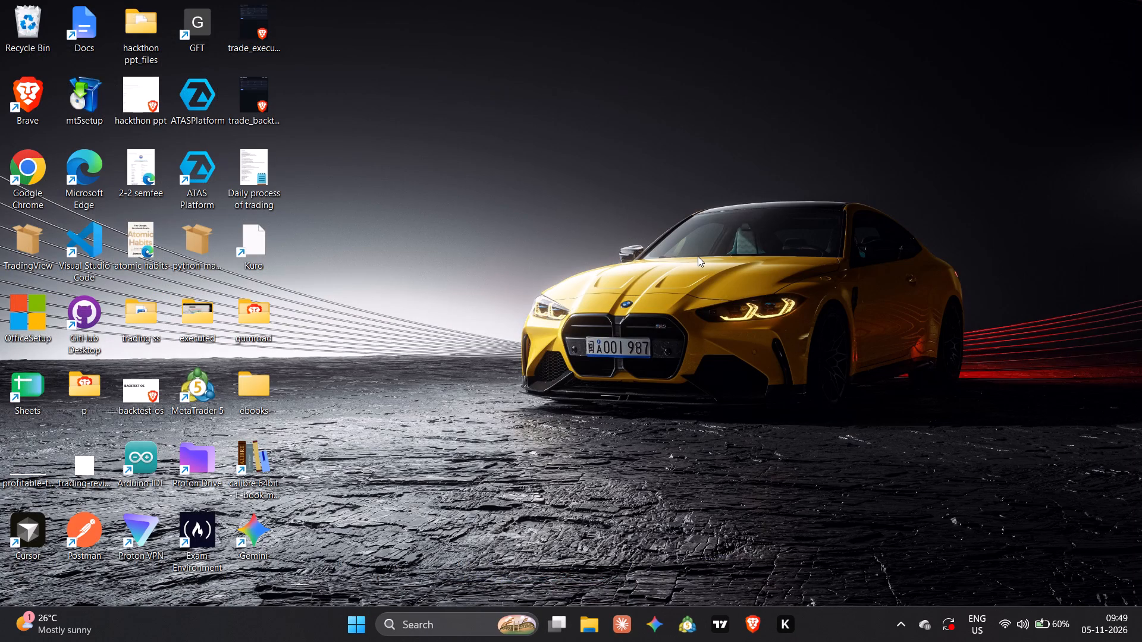